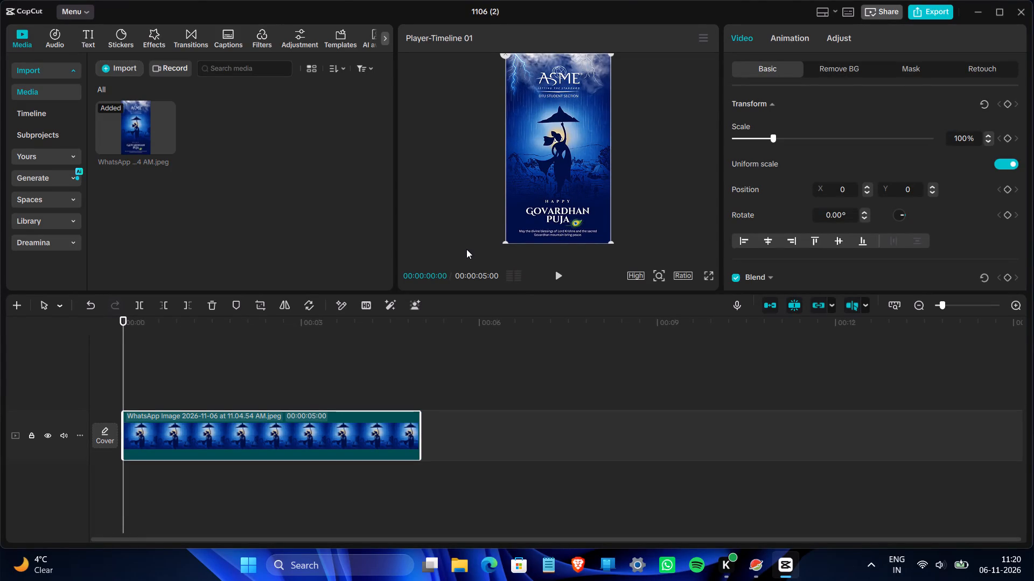
Turn on the Make colors better global edit for the project.
click(546, 193)
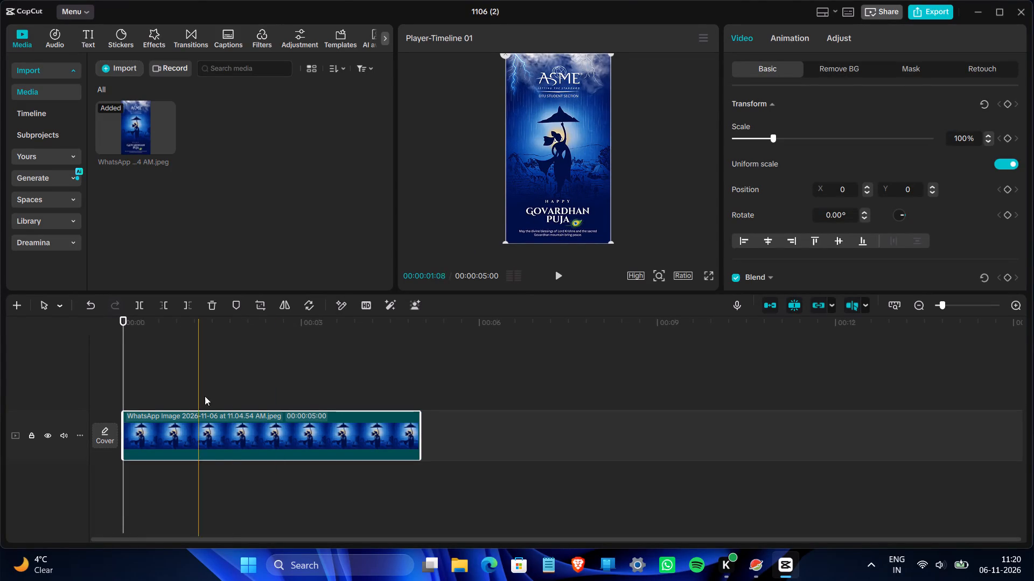
click(214, 385)
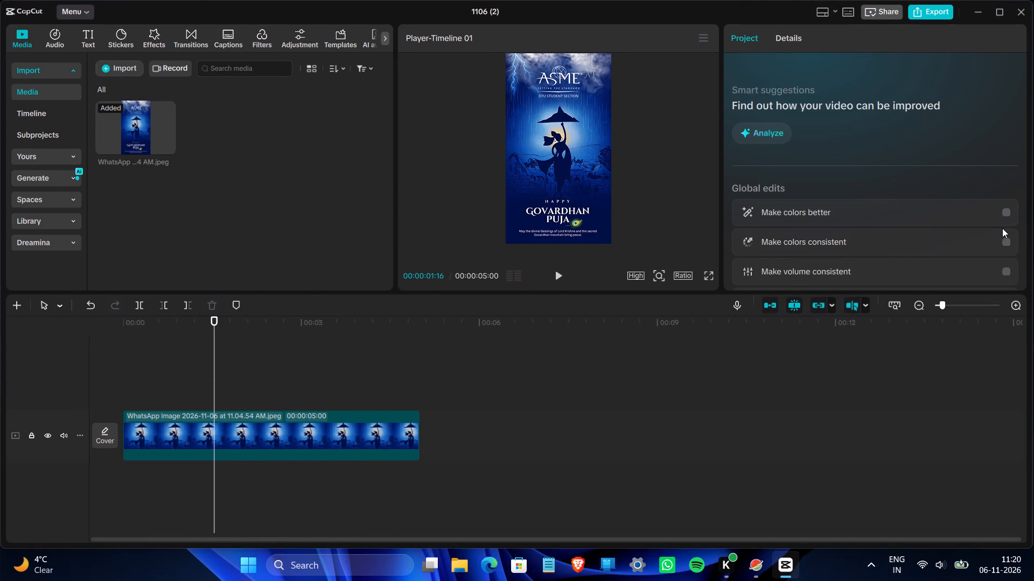
click(1009, 214)
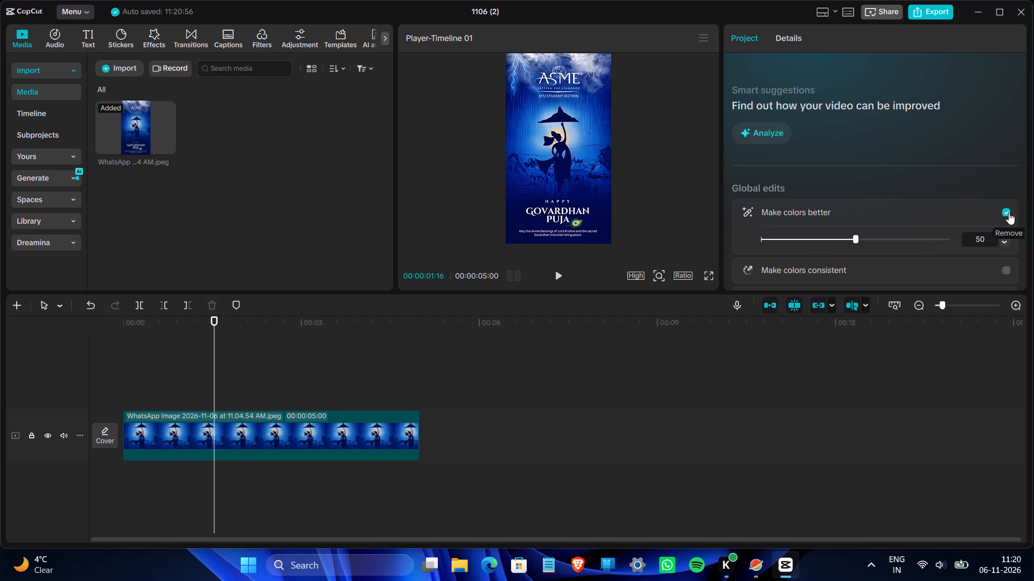
Turn on the Make colors consistent global edit, using an earlier frame of the video as the color reference.
click(1008, 274)
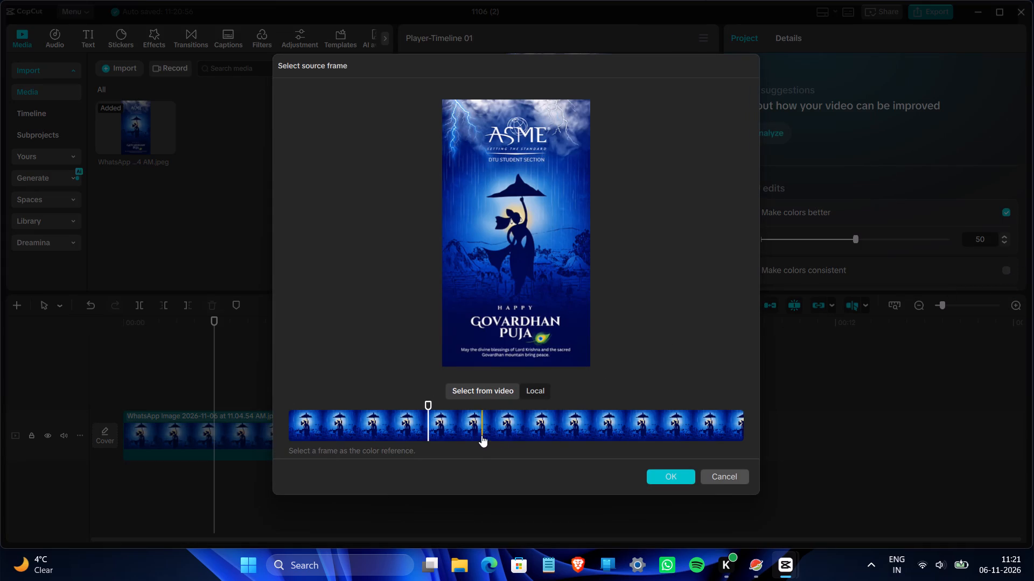
drag(434, 415, 399, 422)
click(677, 474)
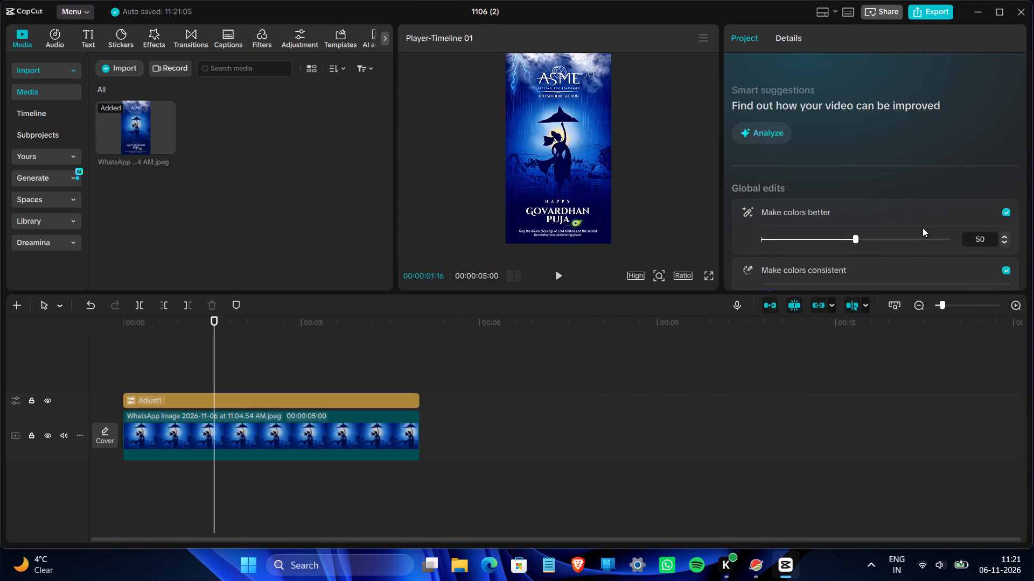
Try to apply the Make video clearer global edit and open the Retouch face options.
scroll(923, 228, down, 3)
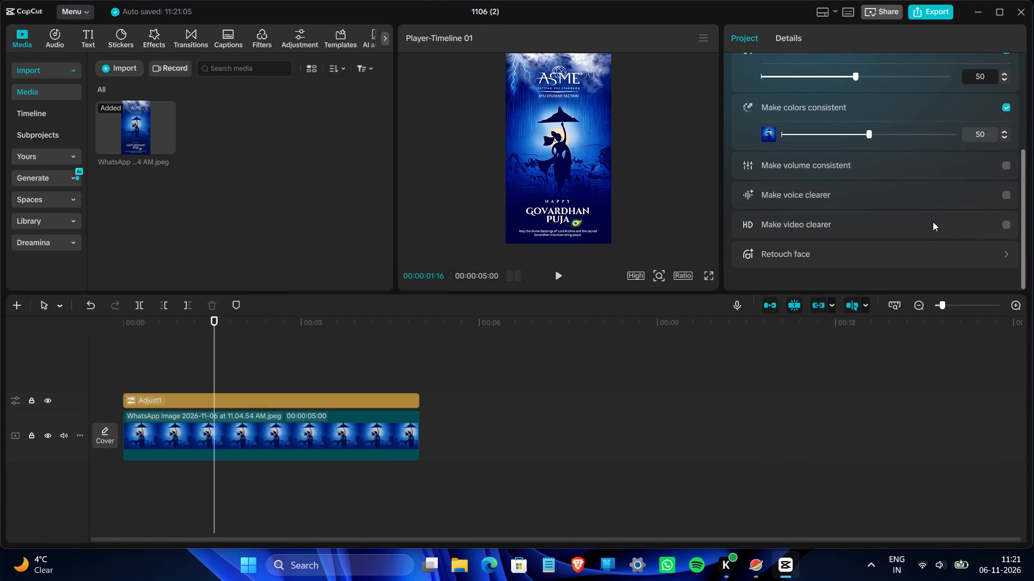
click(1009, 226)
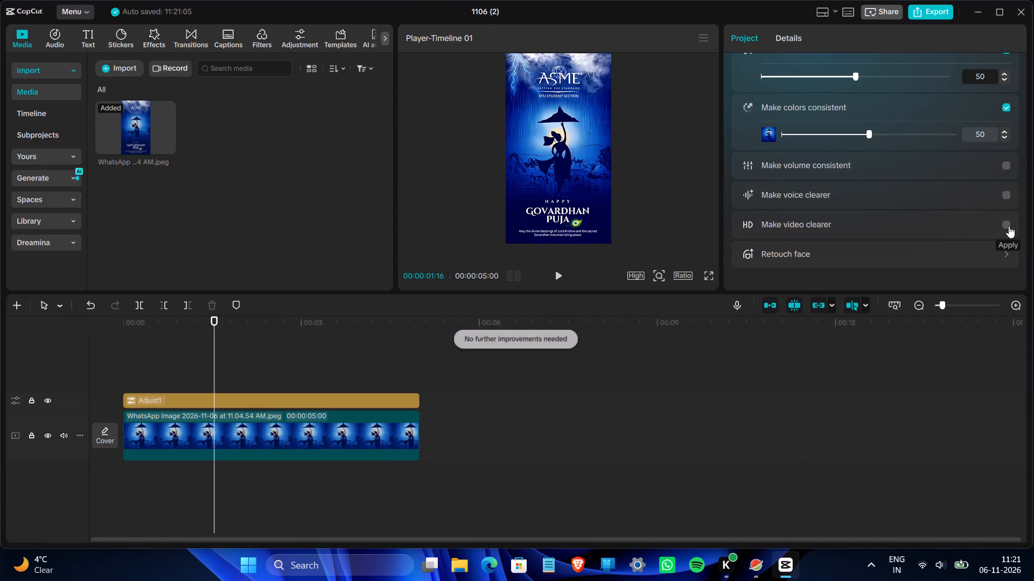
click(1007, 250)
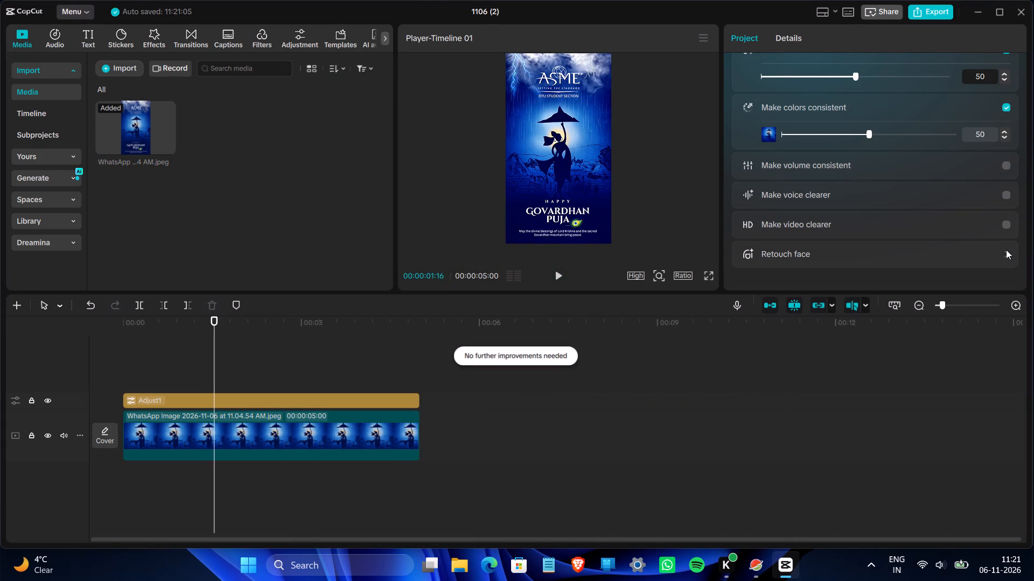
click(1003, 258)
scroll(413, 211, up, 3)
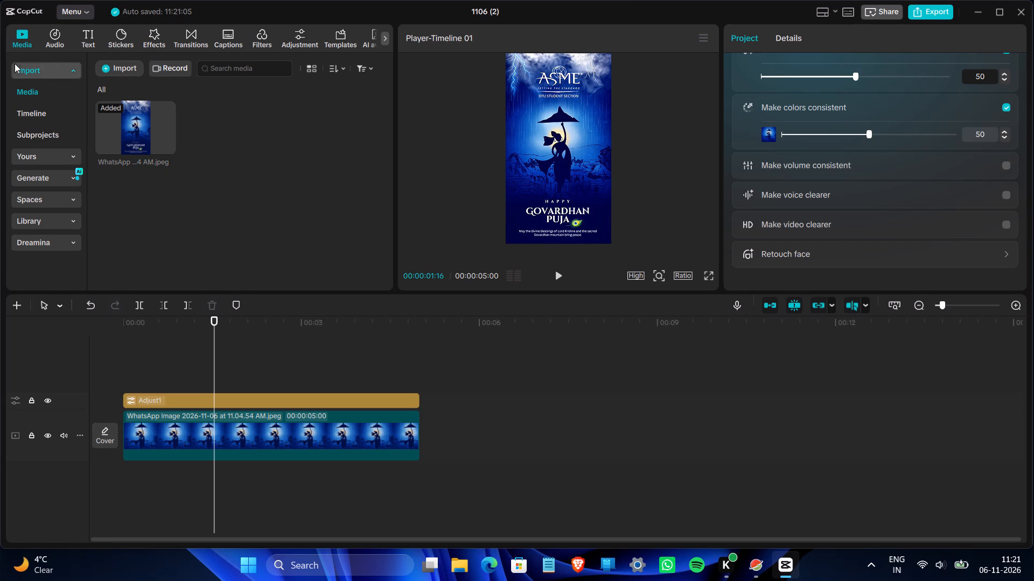
Add the 4K filter from the favorites and extend it from the start to the end of the poster clip.
click(50, 42)
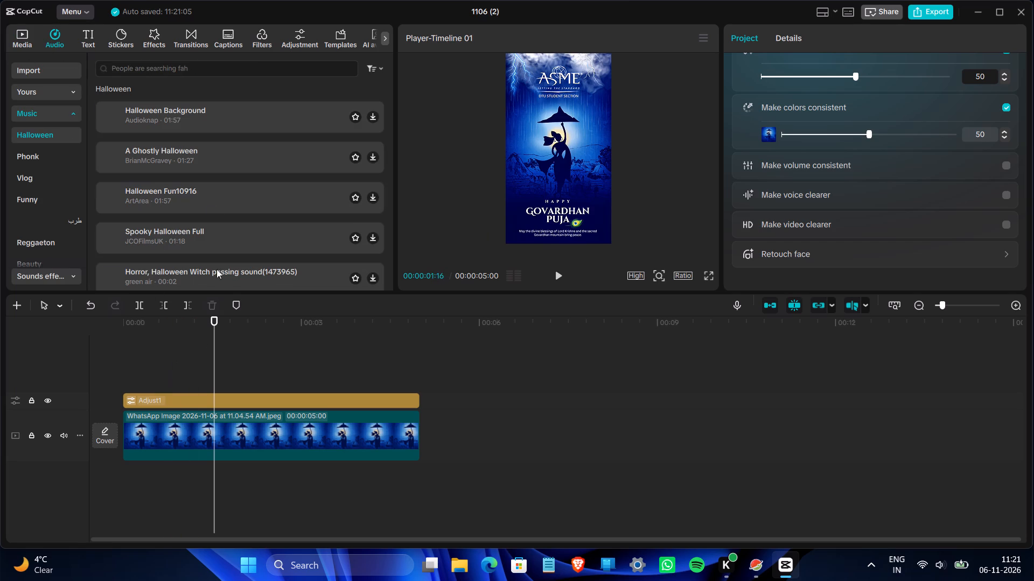
click(254, 36)
click(27, 70)
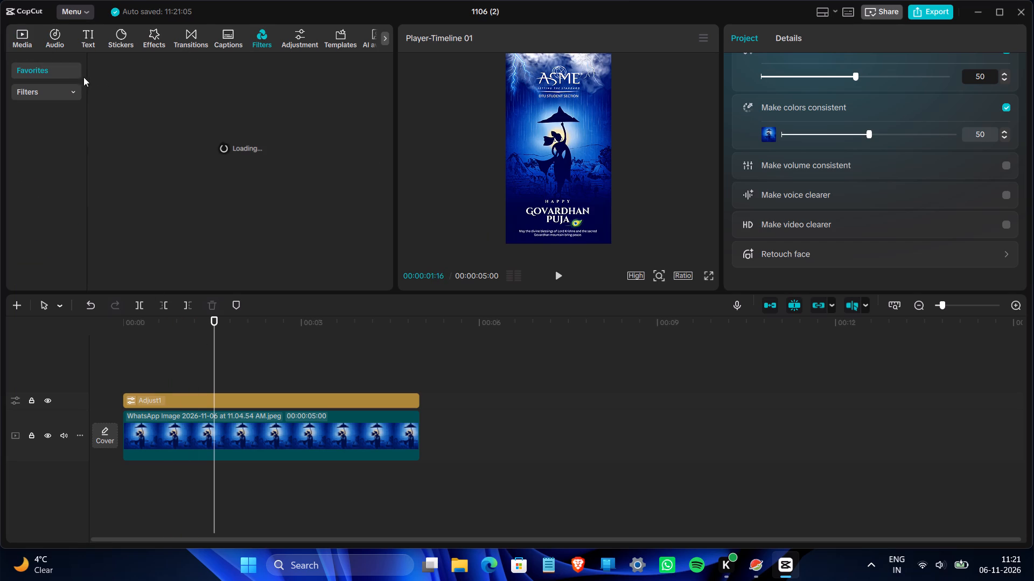
click(146, 129)
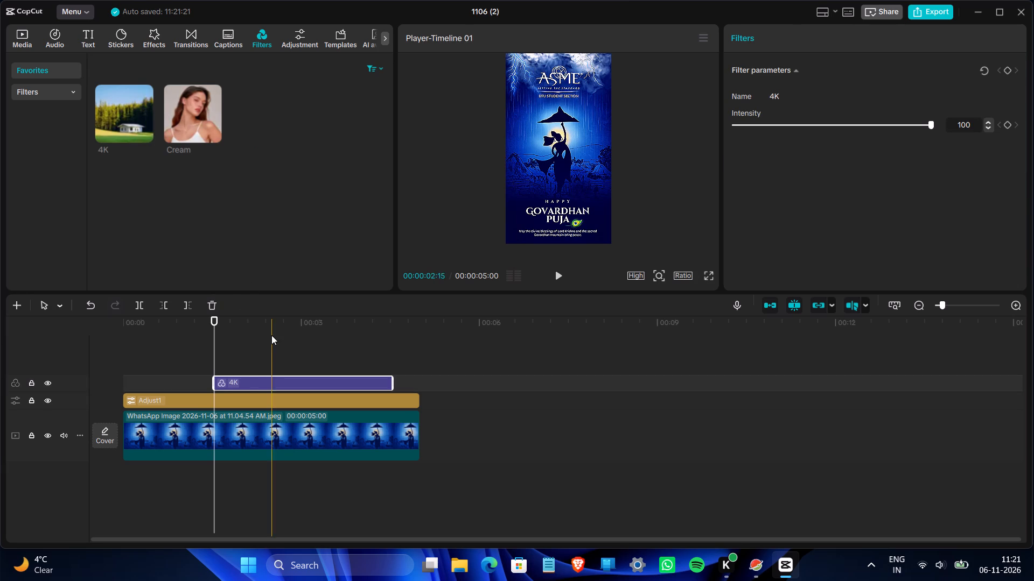
drag(214, 379, 105, 372)
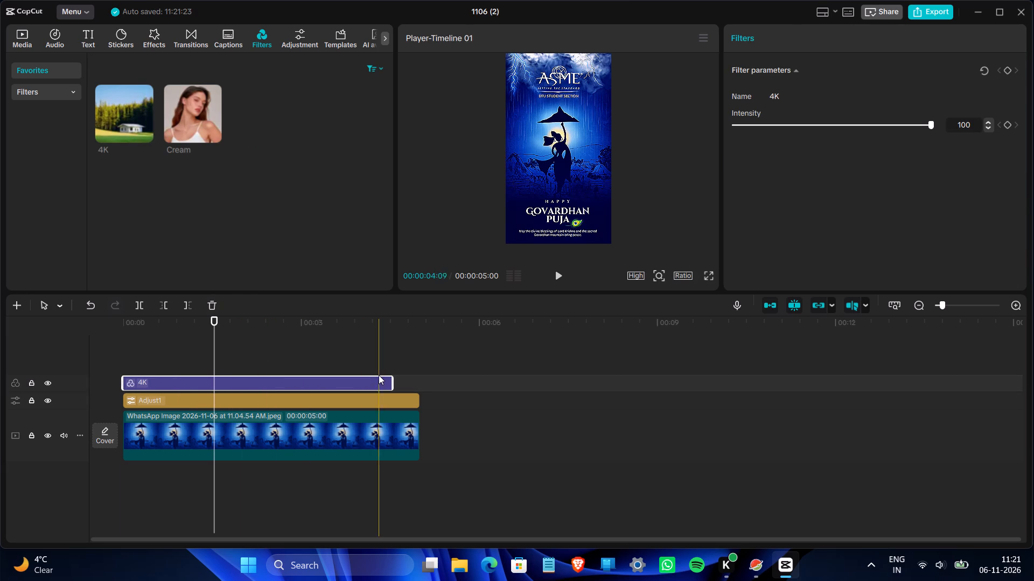
drag(392, 380, 407, 382)
drag(407, 382, 416, 380)
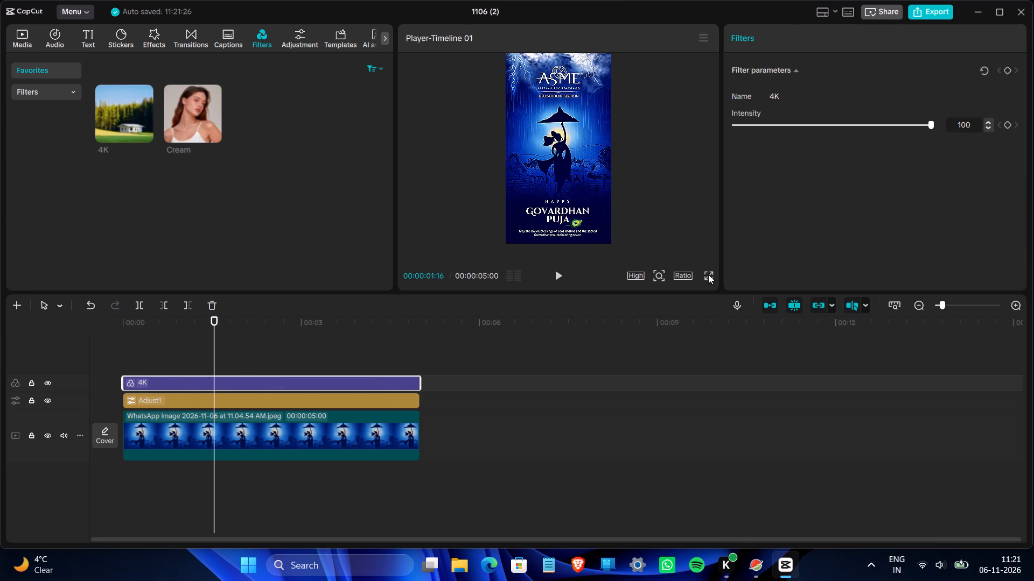
Play the filtered poster clip in full screen to check its look, and return to the editor.
click(709, 274)
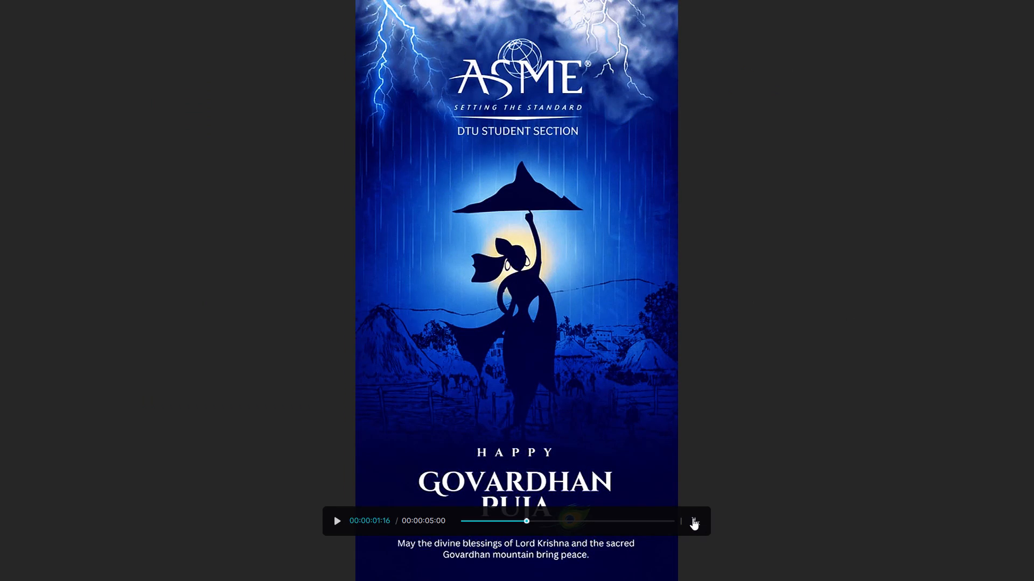
key(space)
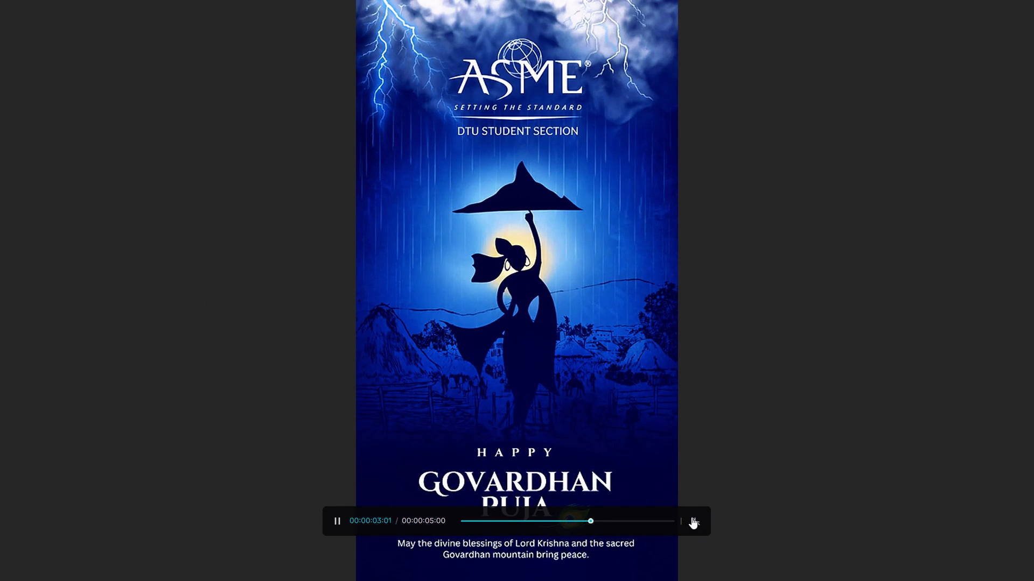
key(space)
click(691, 517)
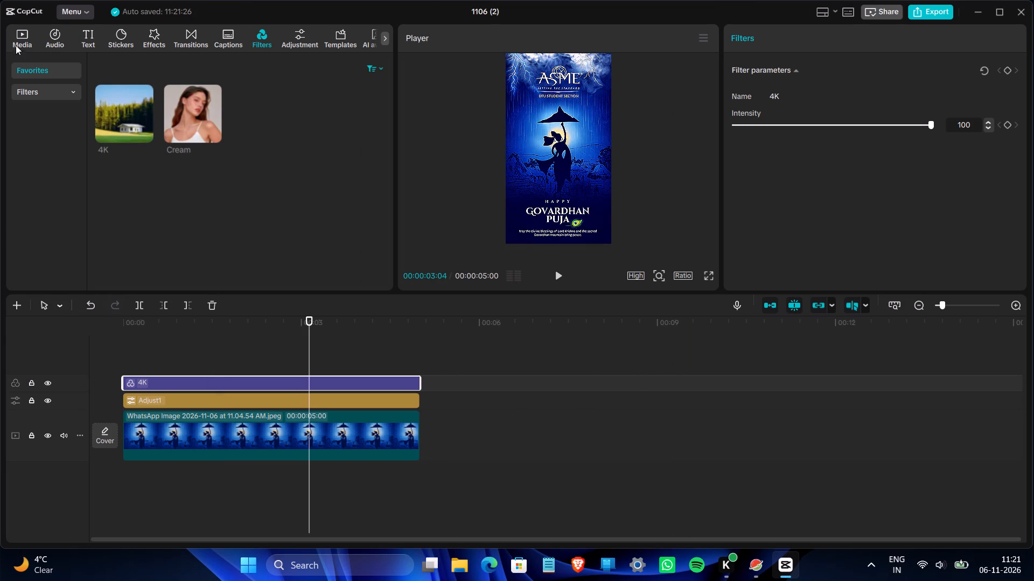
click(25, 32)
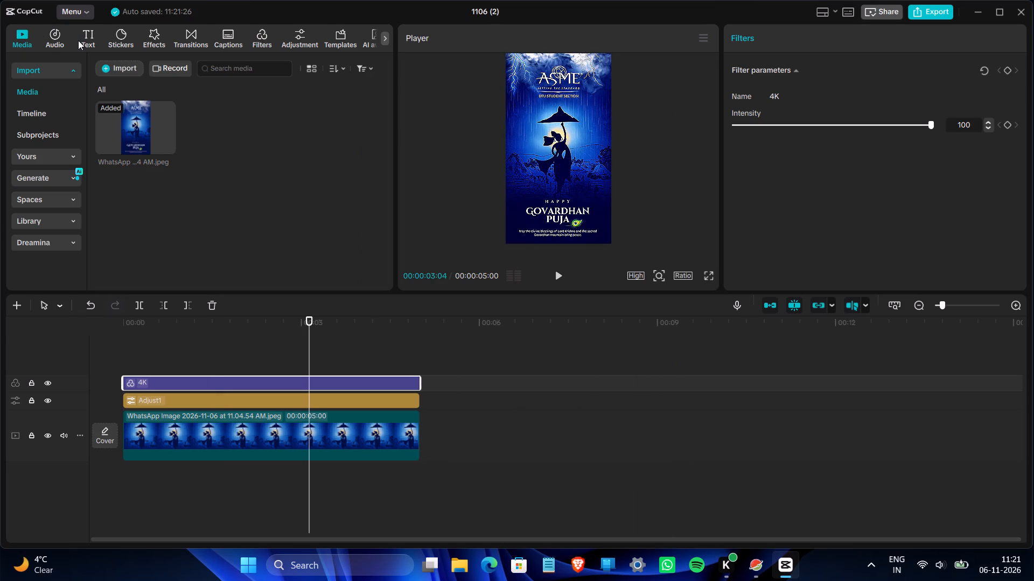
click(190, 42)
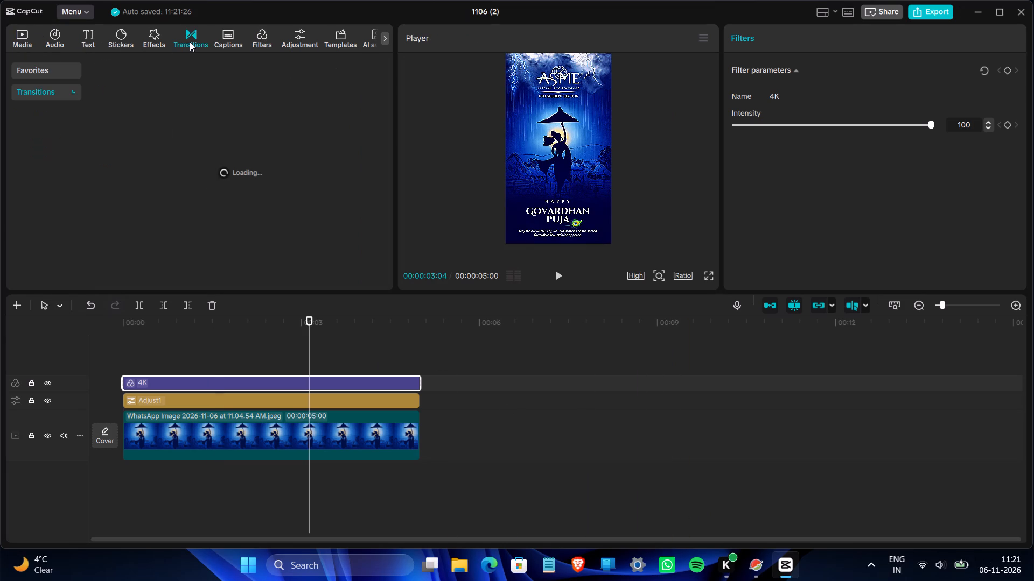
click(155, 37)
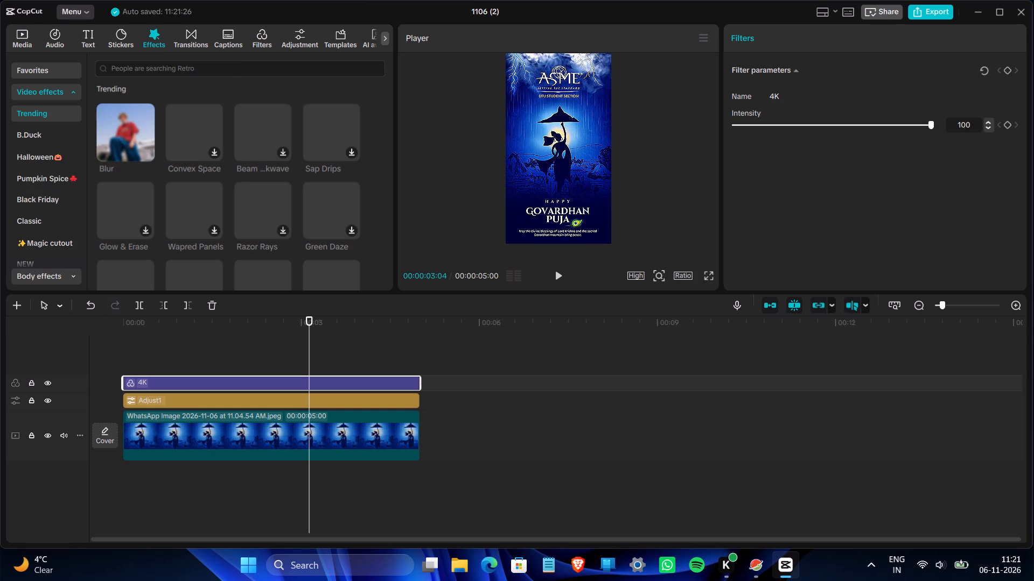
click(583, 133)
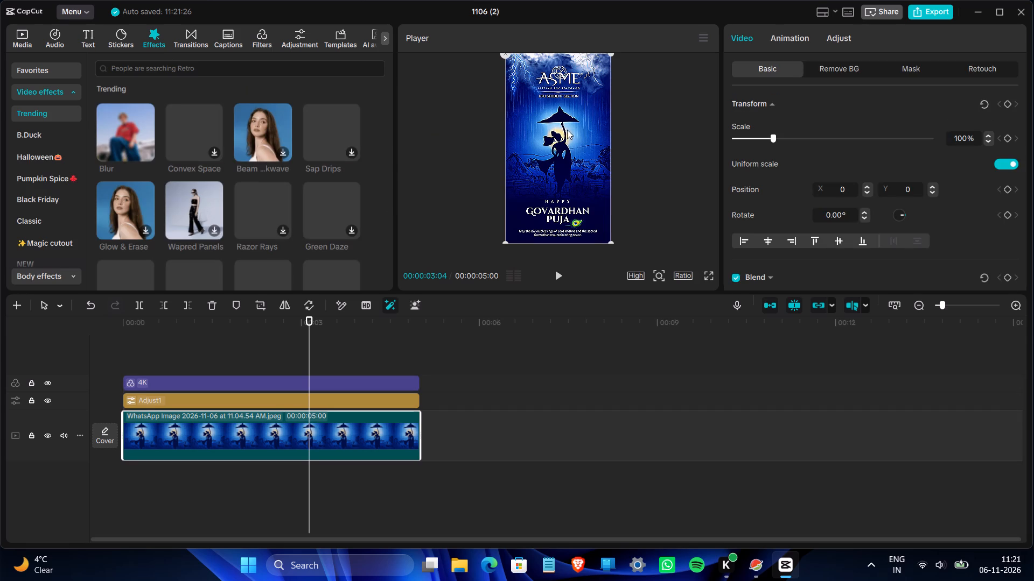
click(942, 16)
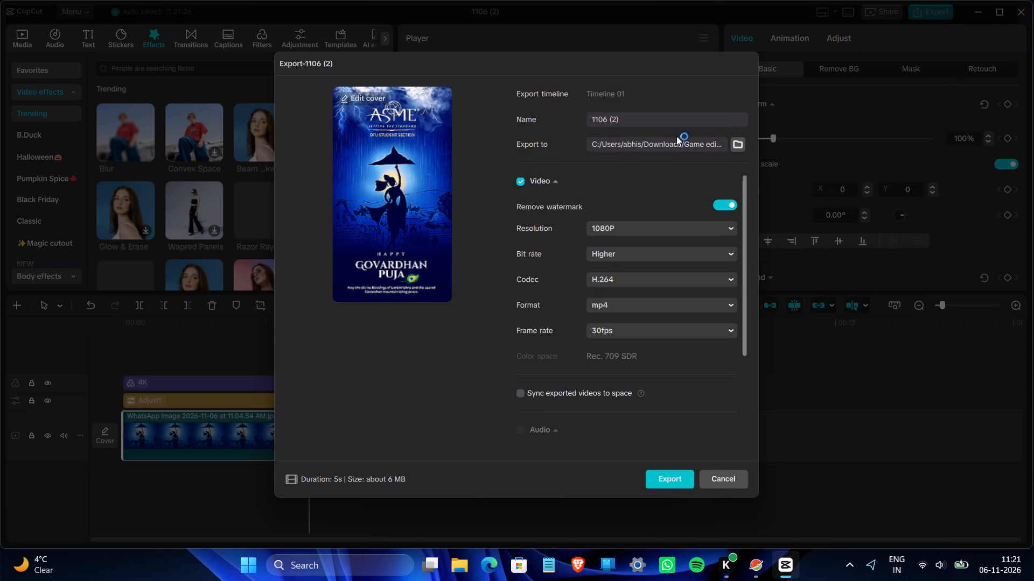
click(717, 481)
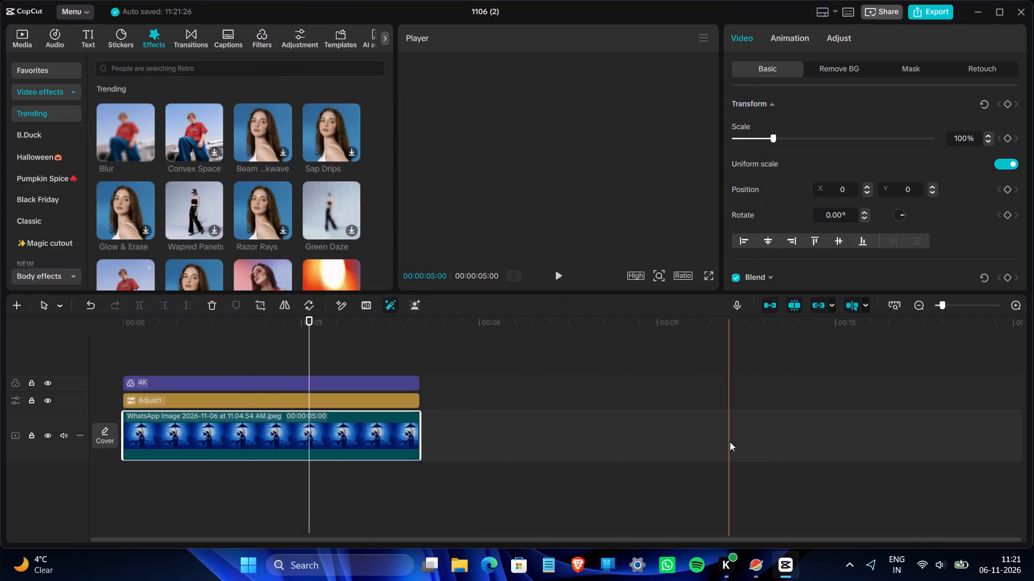
Examine the poster clip's basic adjustment settings, from auto adjust and LUT through color, lightness and effects.
click(845, 39)
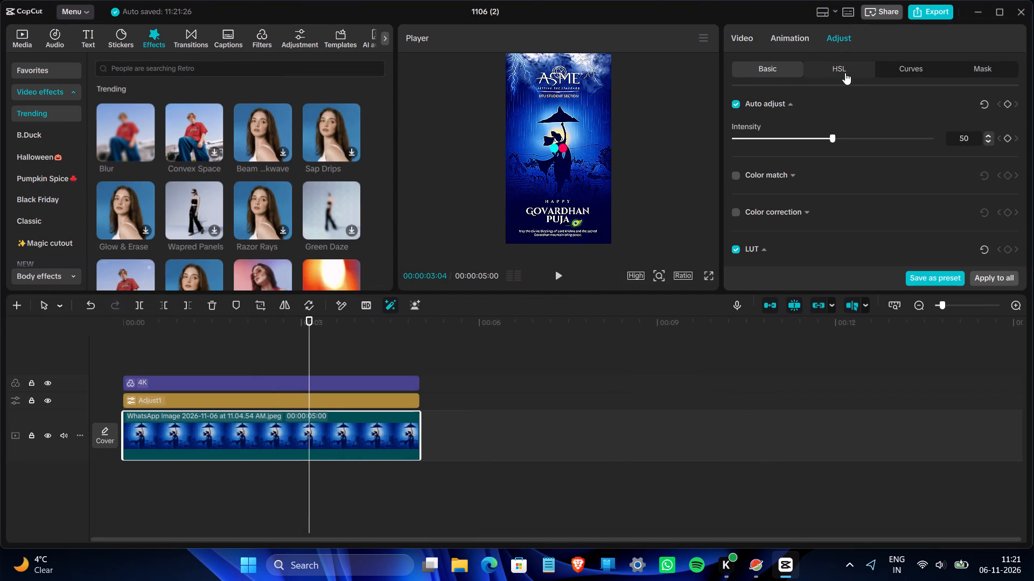
scroll(833, 160, down, 2)
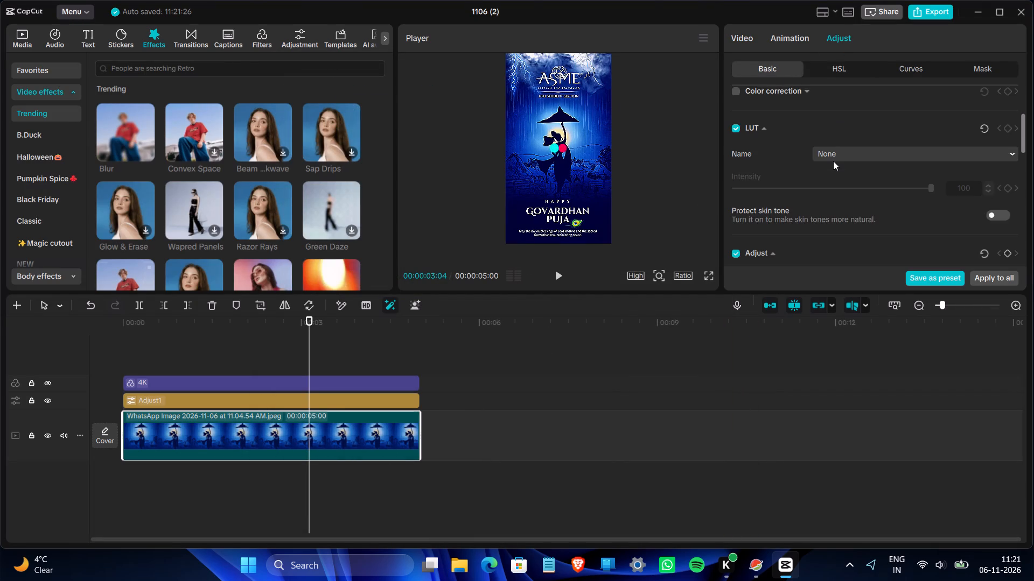
scroll(833, 161, down, 6)
scroll(833, 161, up, 2)
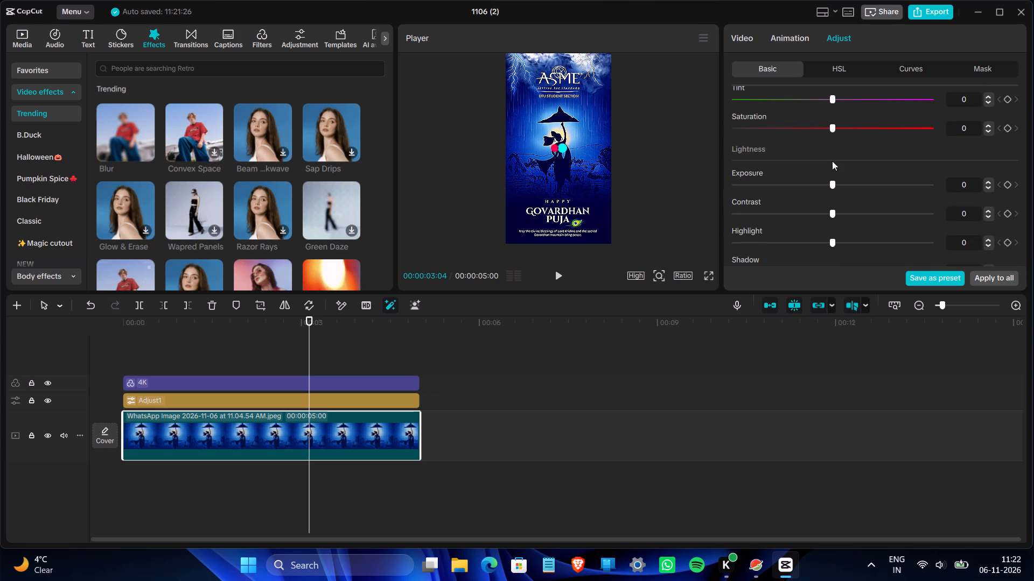
Review the poster clip in full screen, both on a still frame and during playback.
click(708, 272)
click(598, 377)
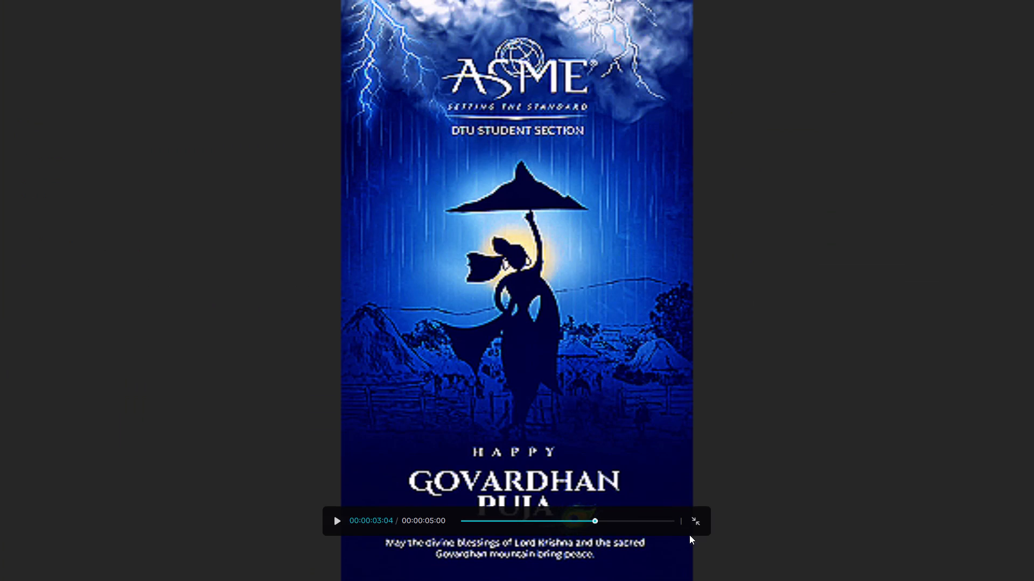
click(693, 524)
click(255, 369)
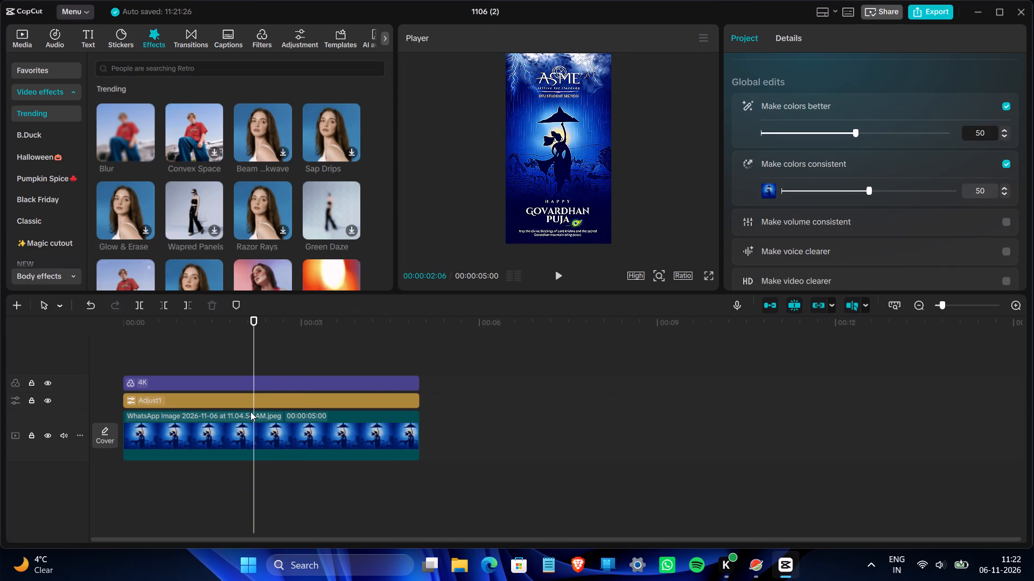
click(248, 426)
key(space)
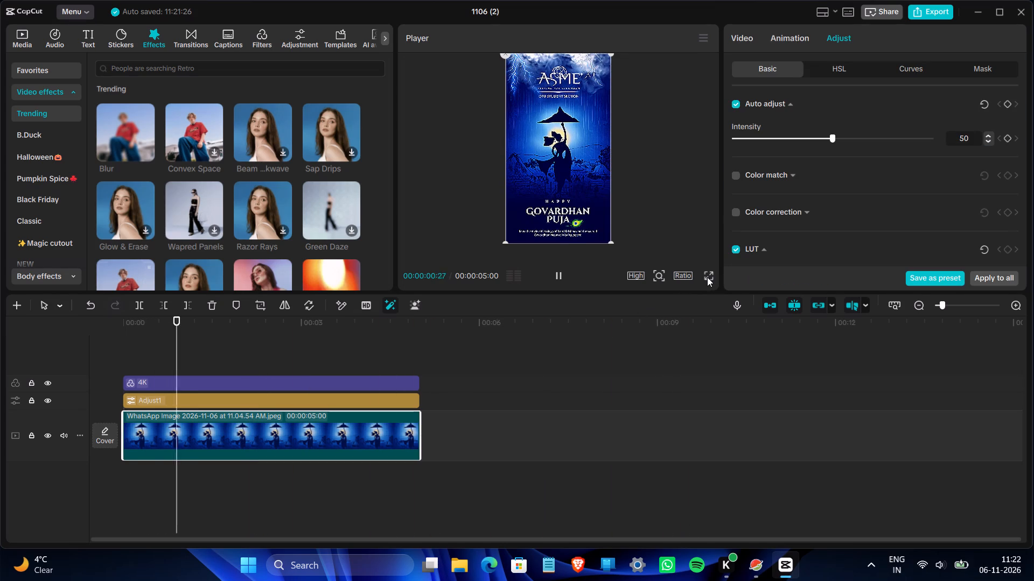
click(707, 277)
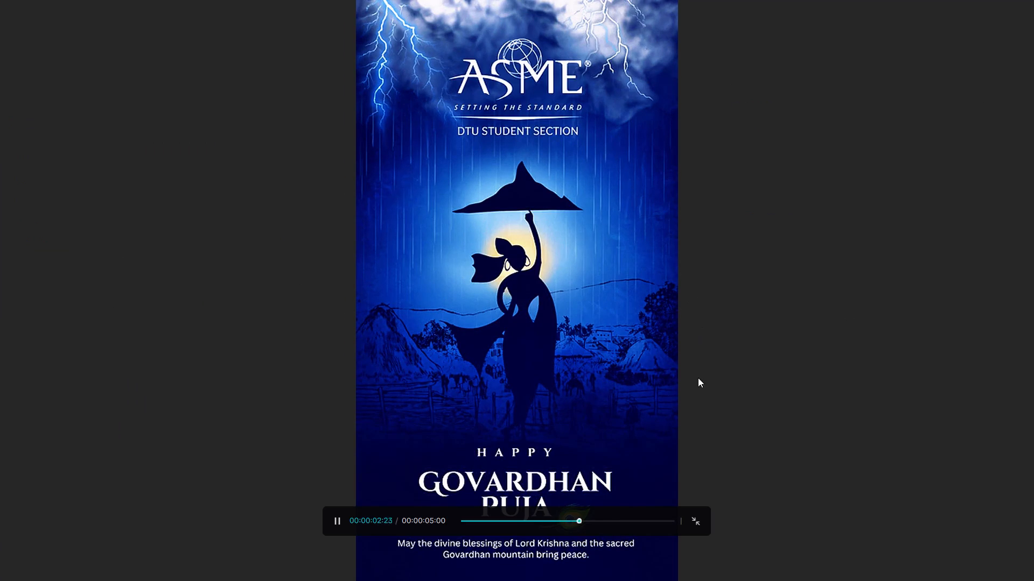
click(689, 516)
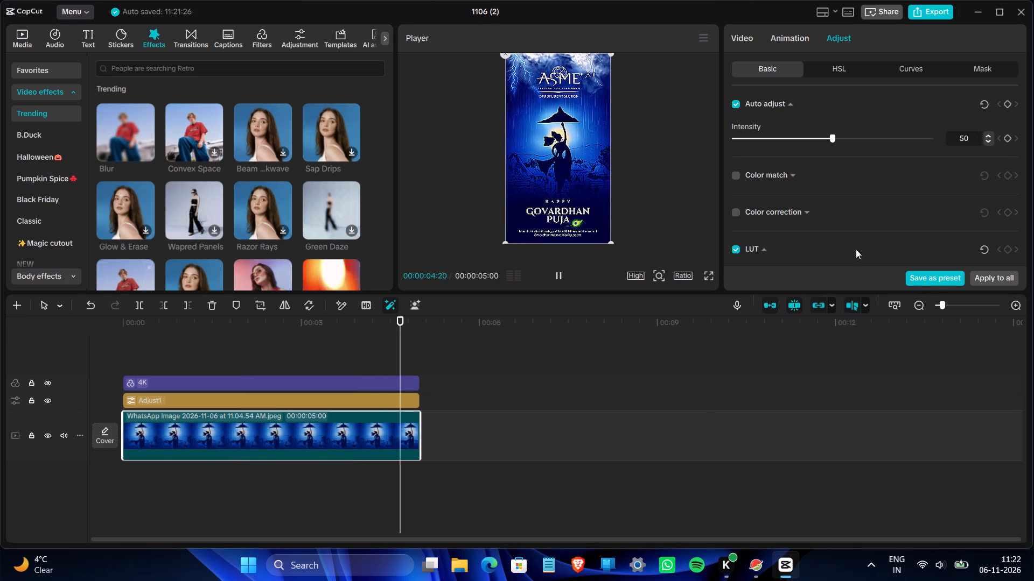
Set the poster clip's Sharpen adjustment to about 33.
scroll(879, 197, down, 1)
scroll(777, 157, down, 1)
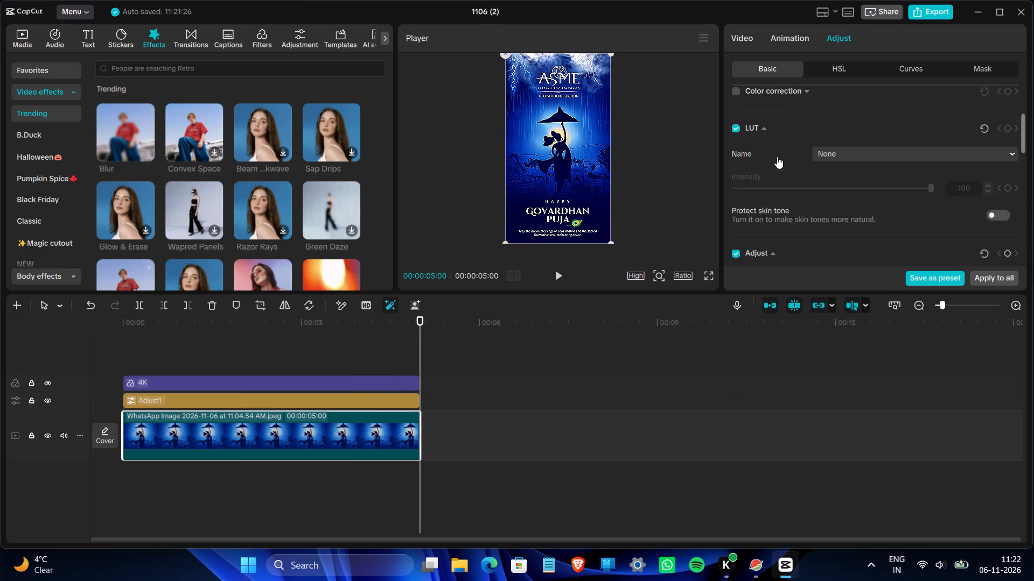
scroll(777, 157, down, 1)
scroll(905, 93, down, 3)
scroll(890, 137, down, 1)
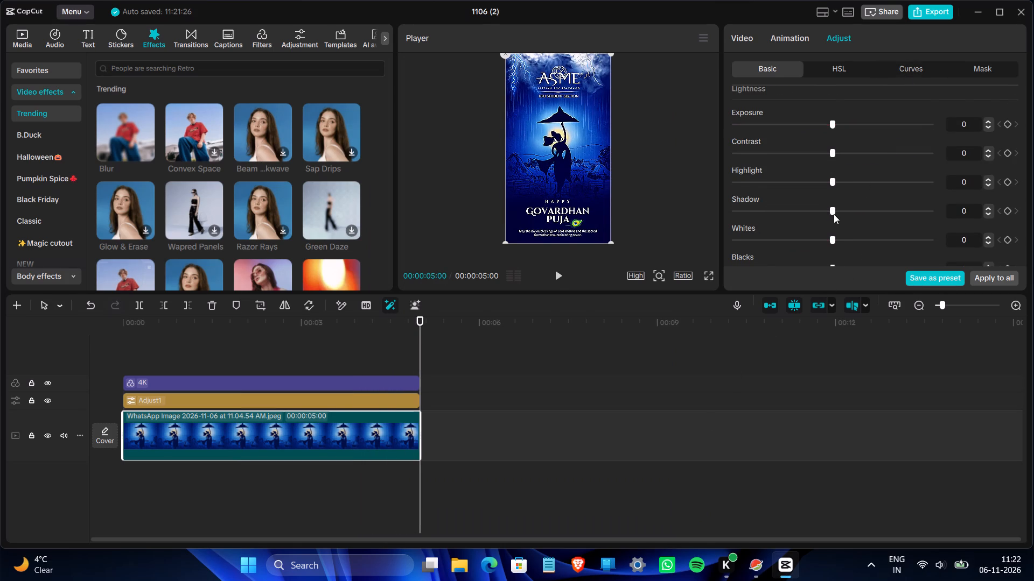
scroll(834, 214, down, 2)
drag(747, 231, 801, 228)
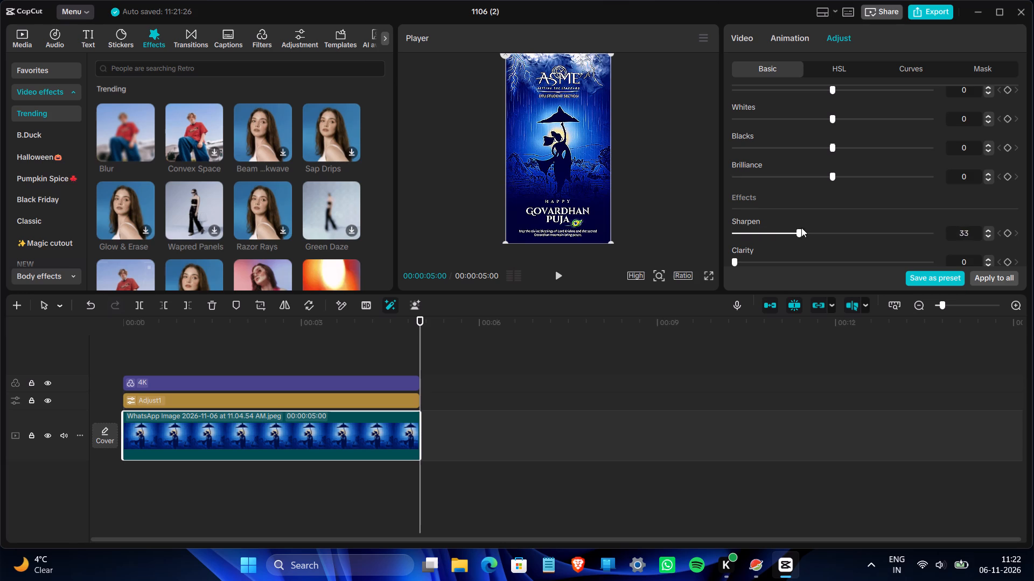
Set the poster clip's Sharpen adjustment to 48.
drag(801, 228, 829, 240)
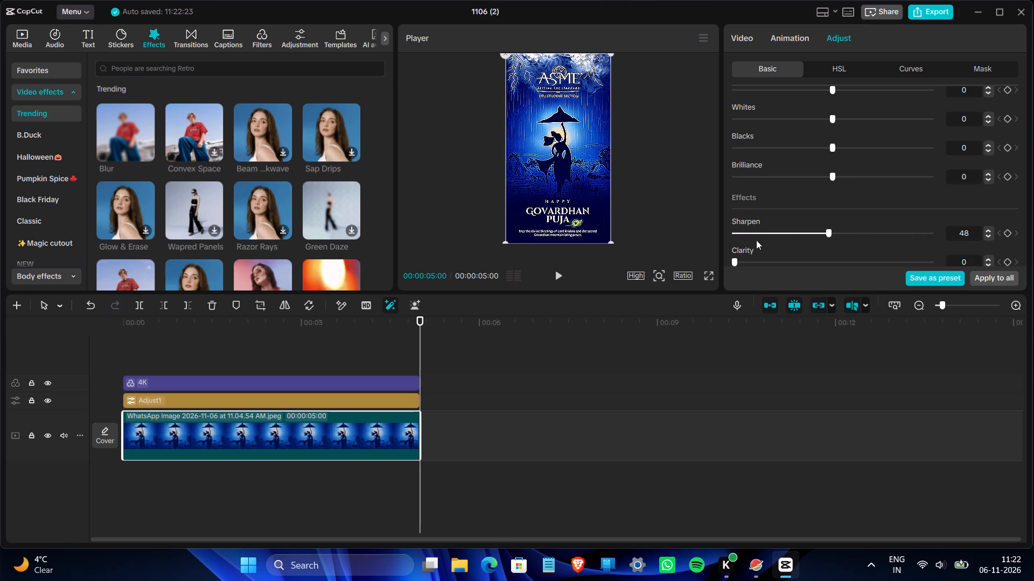
Play the sharpened poster clip in full screen to check its look, and return to the editor.
click(711, 273)
key(space)
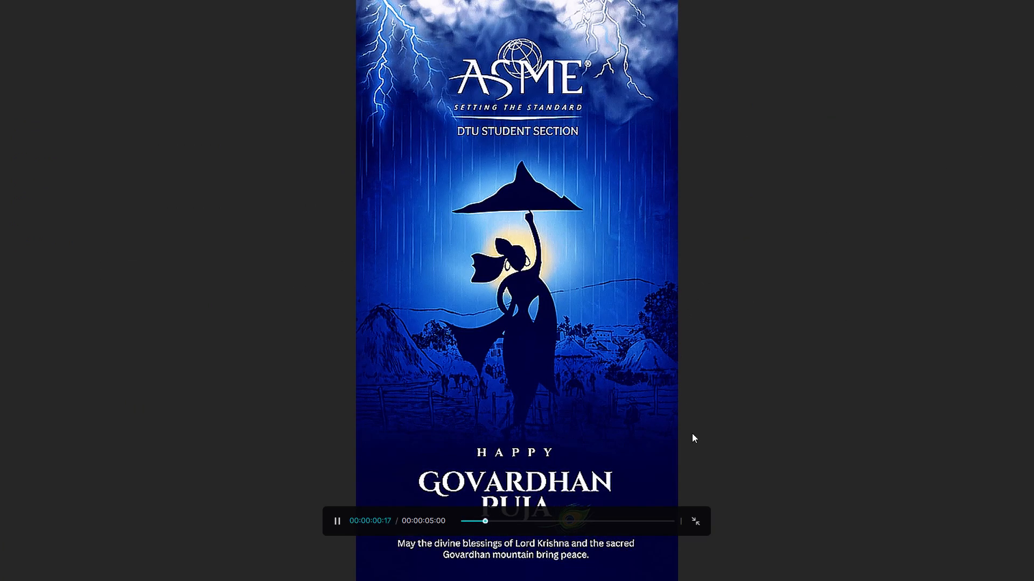
click(696, 516)
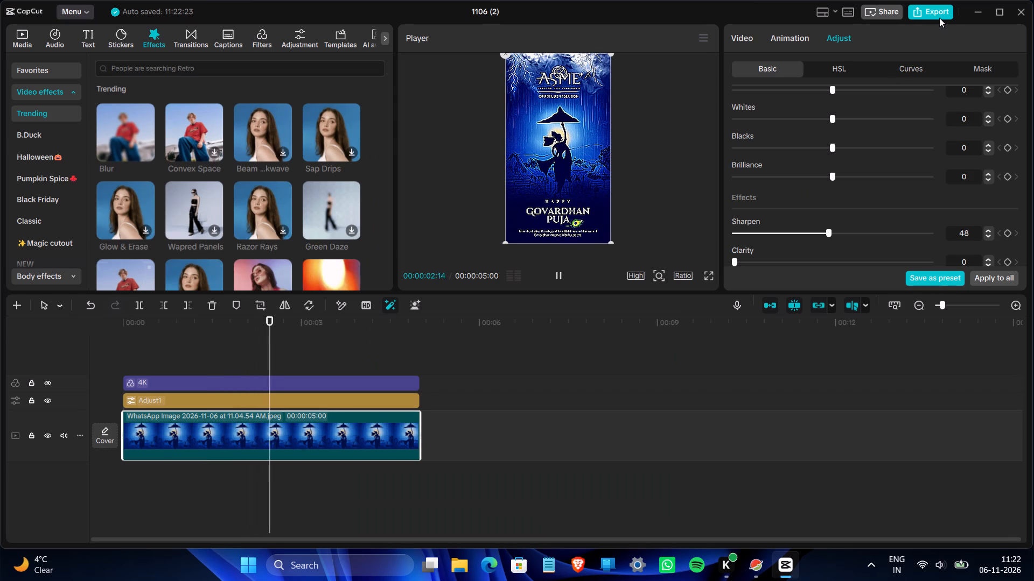
Export the poster video as a 1080P H.264 mp4 with Higher bit rate, setting the frame rate to 60fps.
click(939, 18)
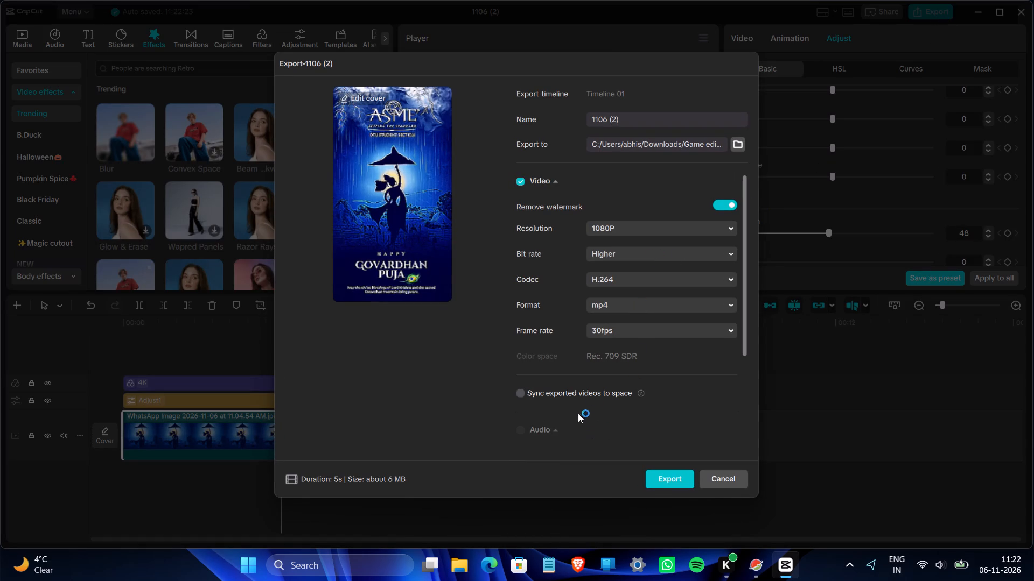
click(638, 337)
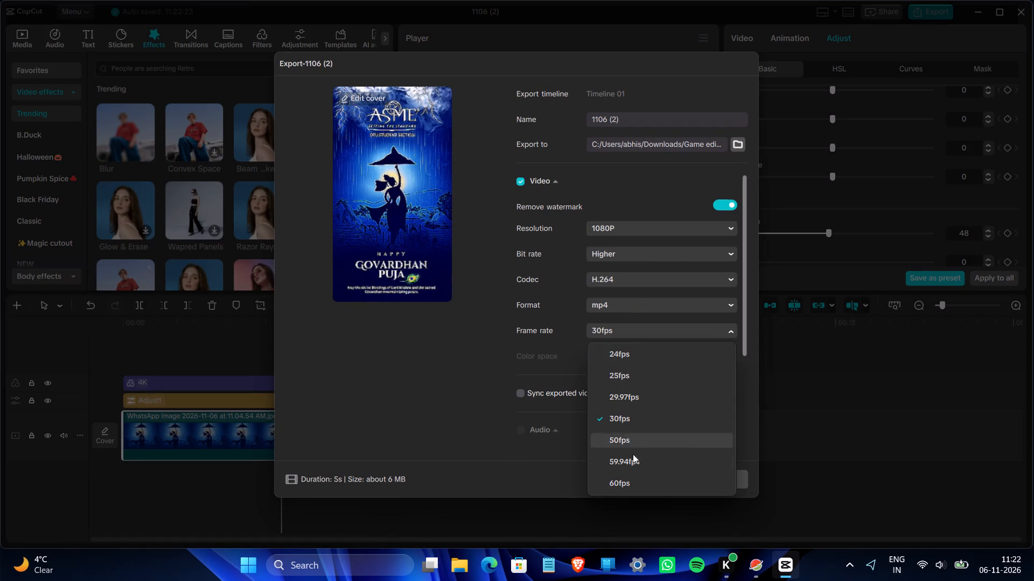
click(633, 476)
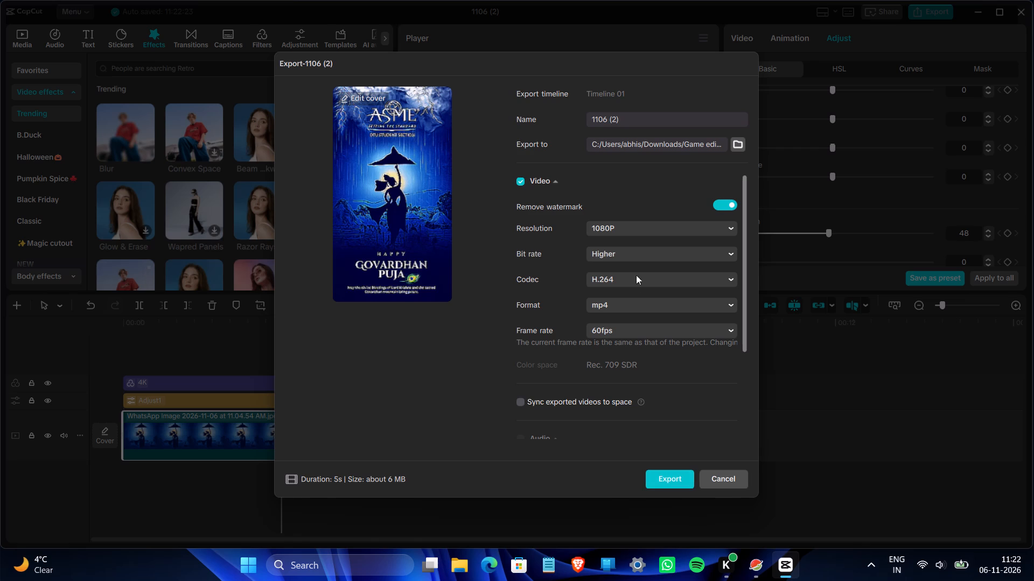
click(628, 251)
click(627, 251)
click(627, 309)
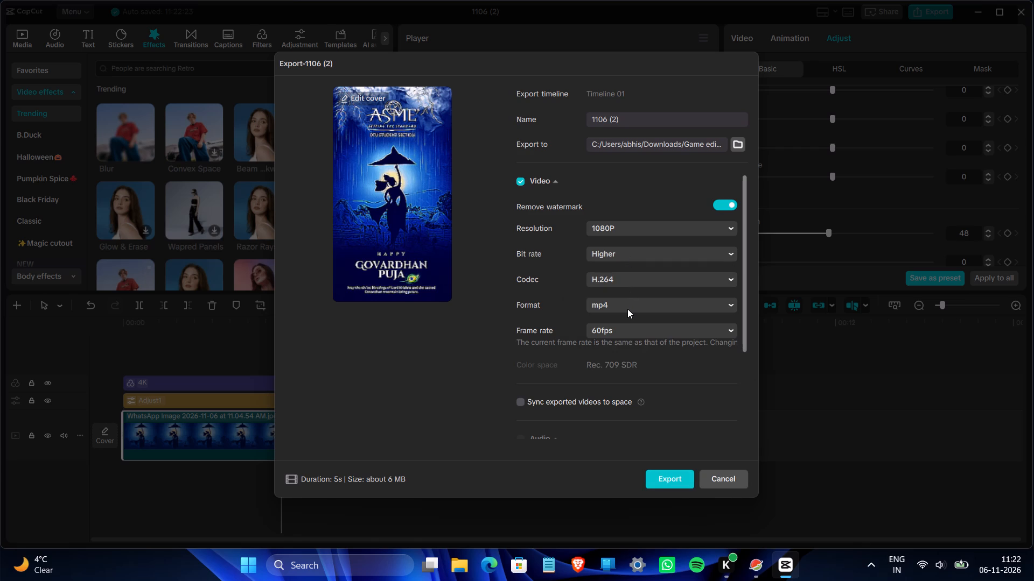
click(627, 309)
click(663, 473)
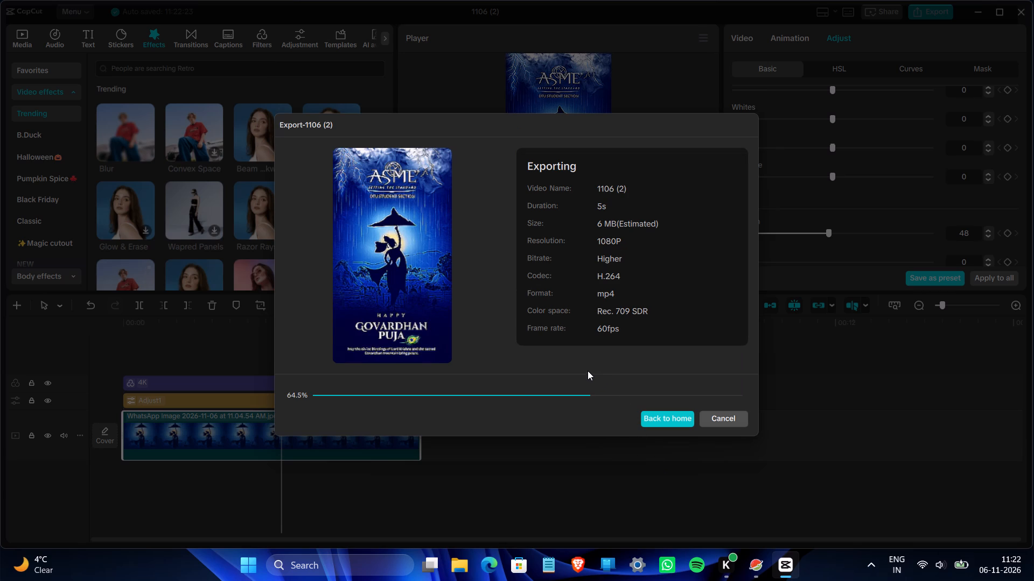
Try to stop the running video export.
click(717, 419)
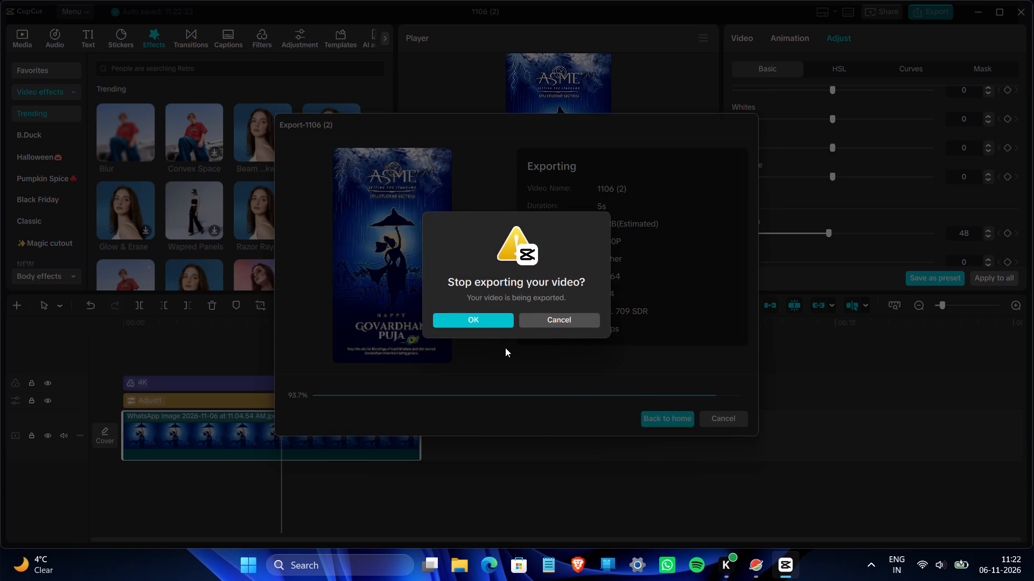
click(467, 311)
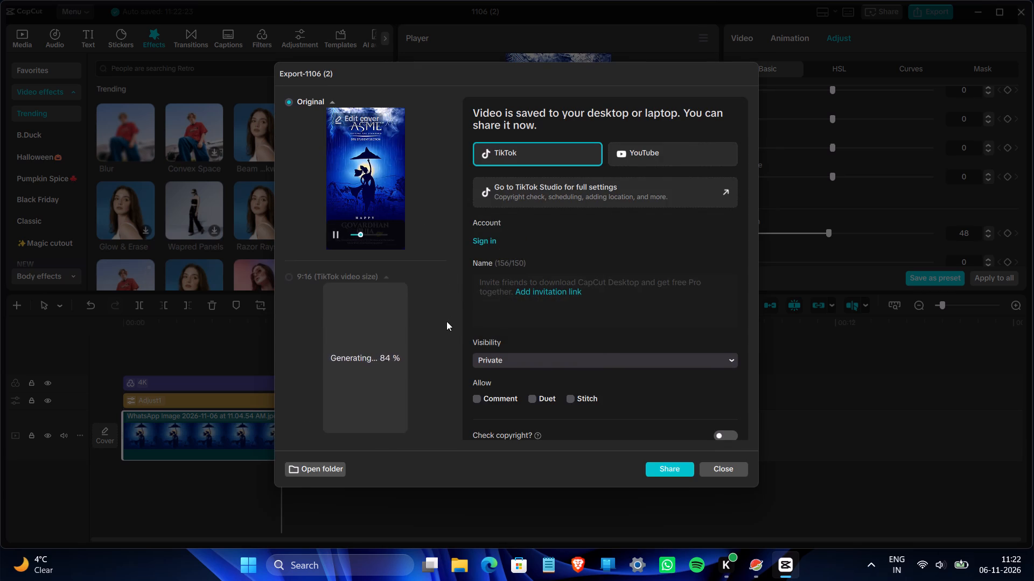
Close the export window without sharing the video to TikTok or YouTube.
scroll(609, 375, down, 2)
scroll(609, 373, up, 2)
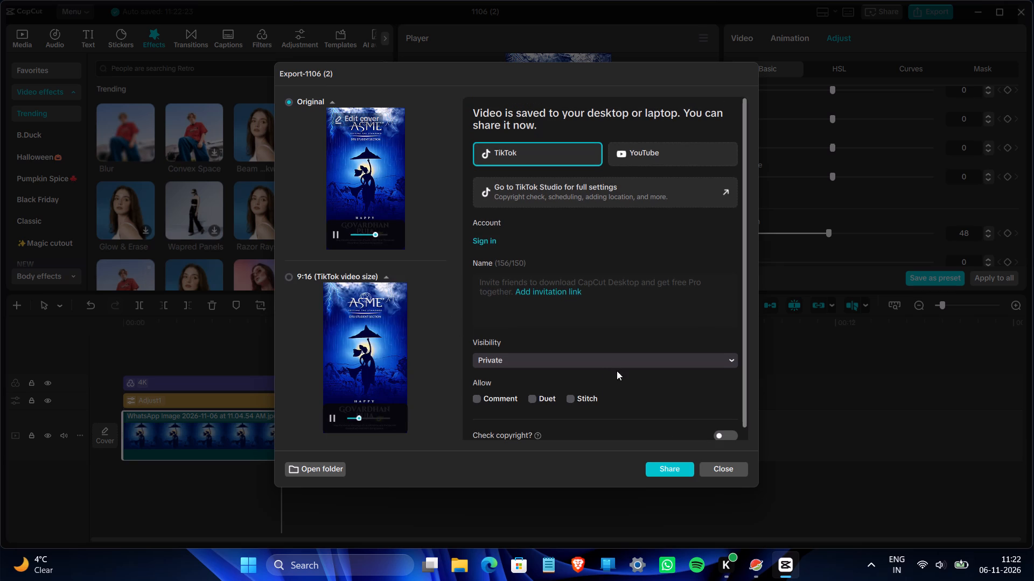
click(727, 466)
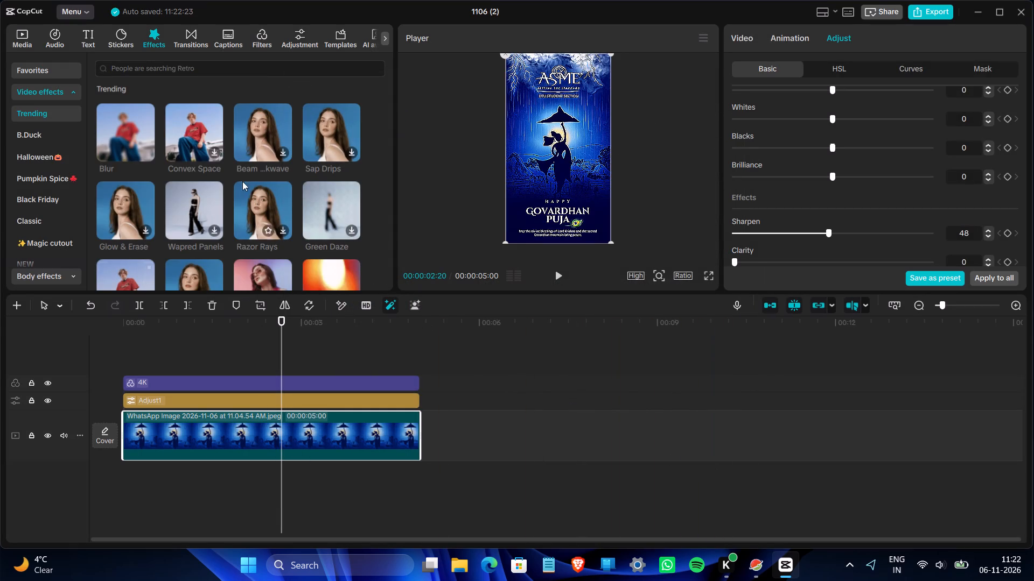
Search the audio library's music for "rain and thunder".
click(170, 77)
click(166, 67)
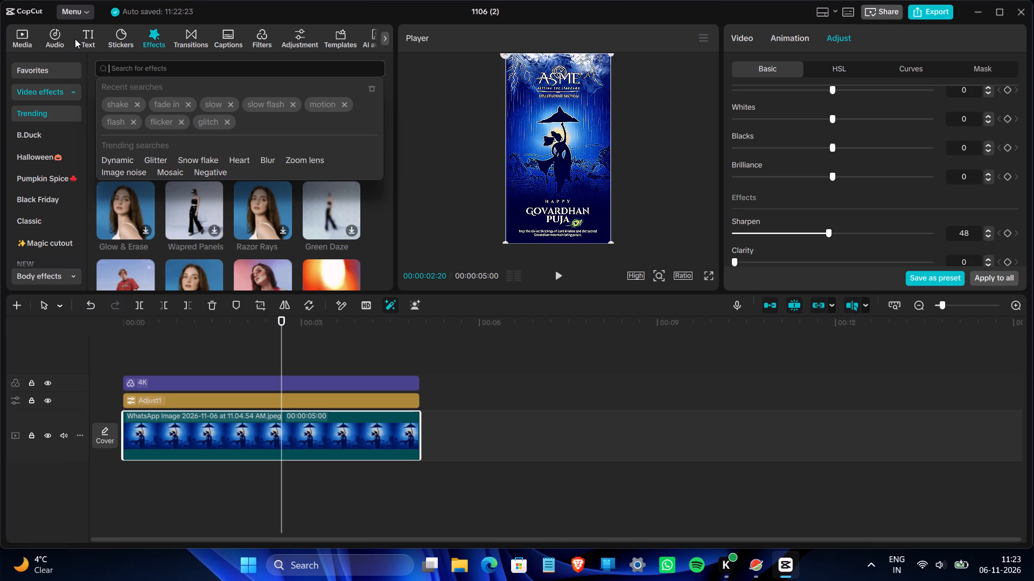
click(51, 32)
click(155, 70)
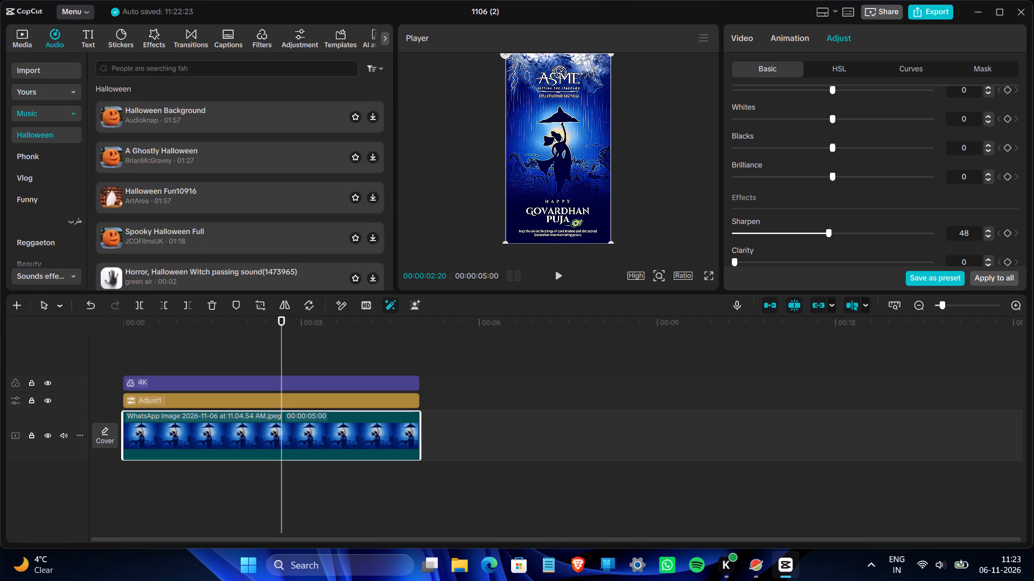
text(rain)
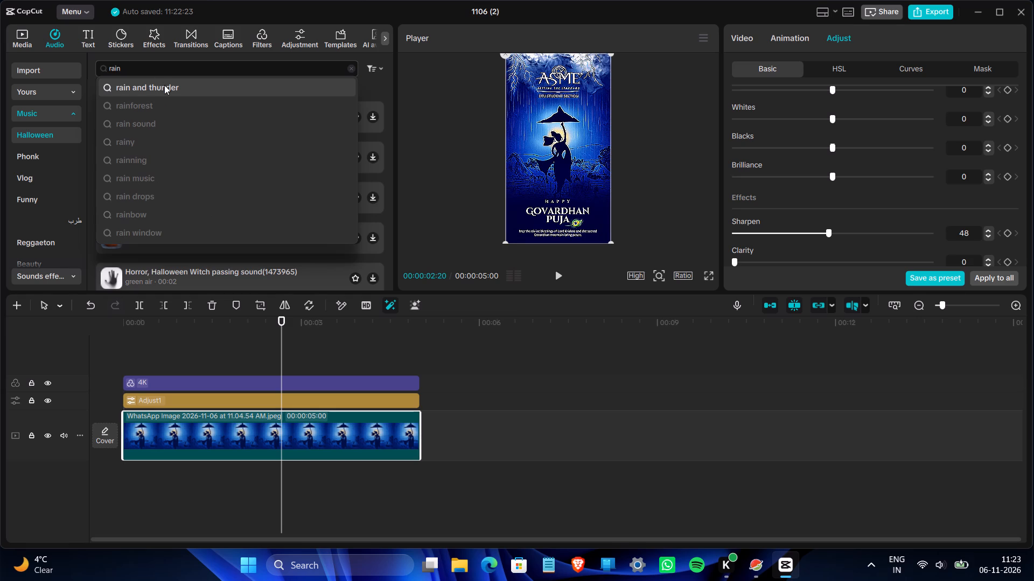
click(165, 87)
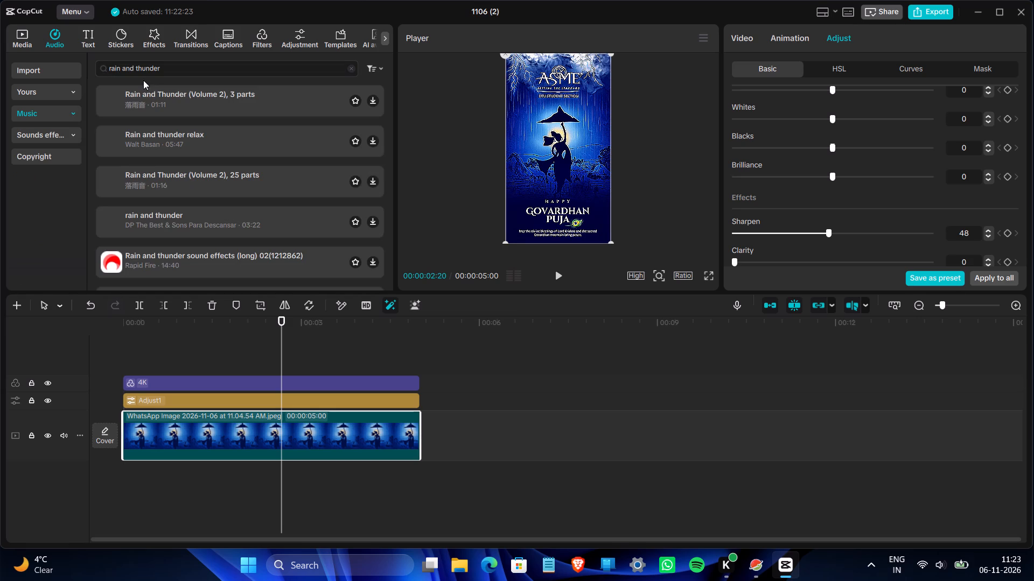
Audition the rain and thunder tracks one after another, from Volume 2, 3 parts to the long sound effects 02.
click(262, 102)
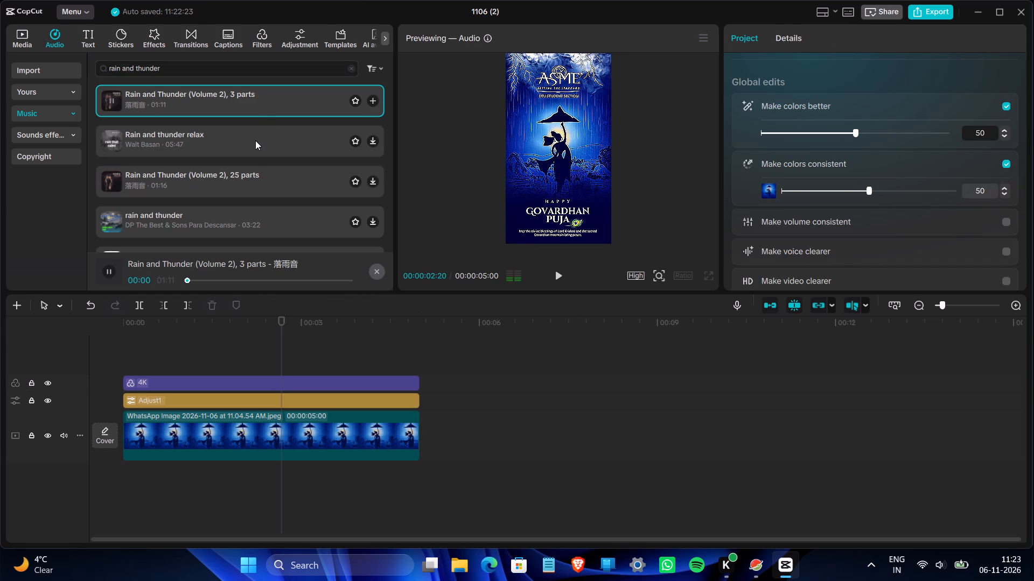
click(255, 139)
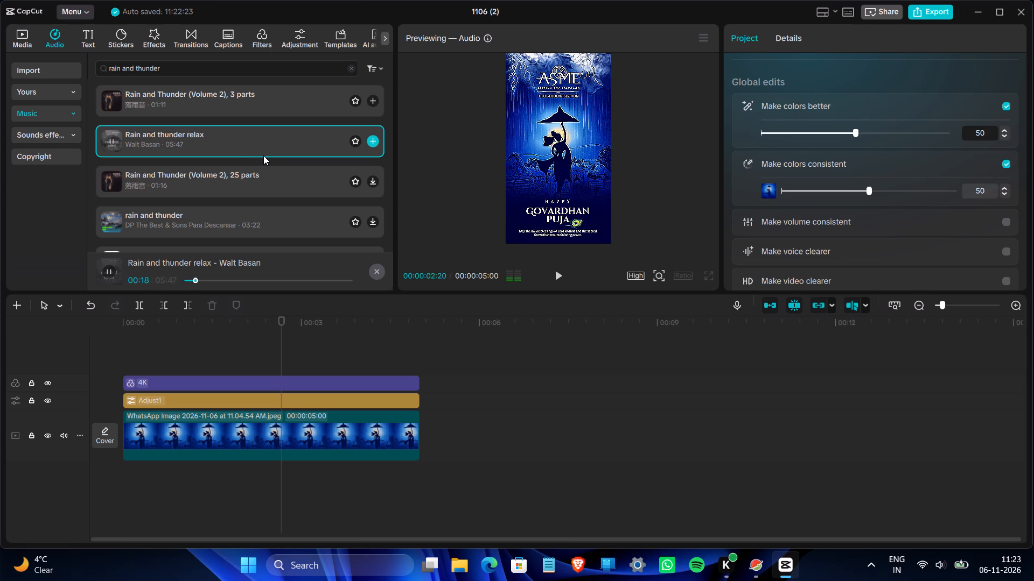
click(271, 174)
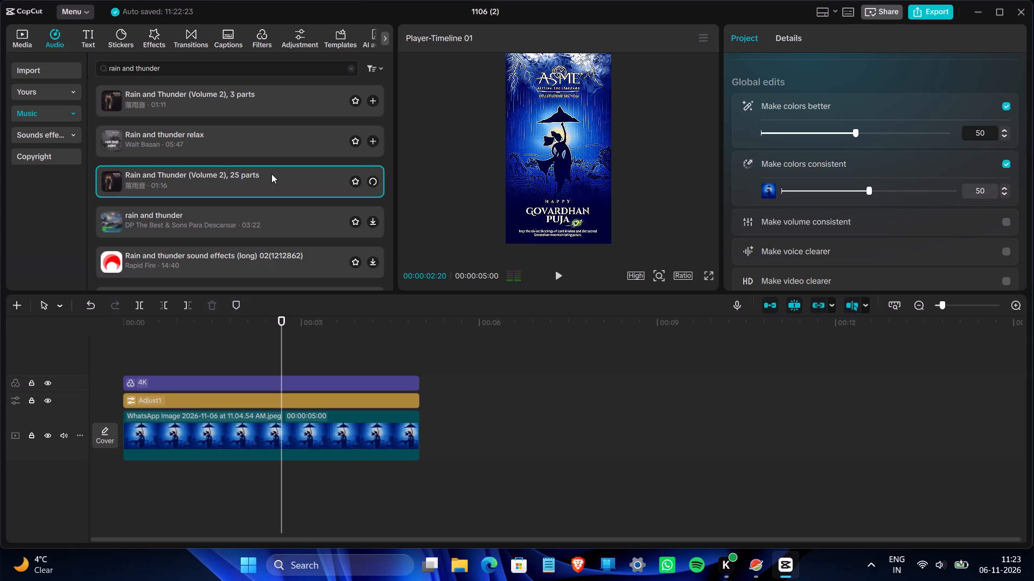
click(266, 212)
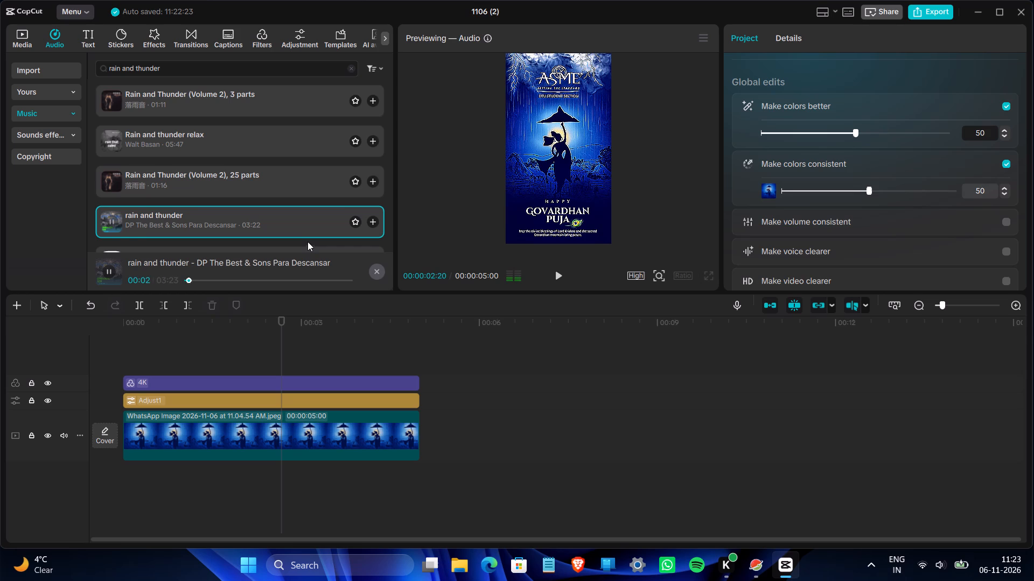
scroll(308, 242, down, 1)
click(308, 202)
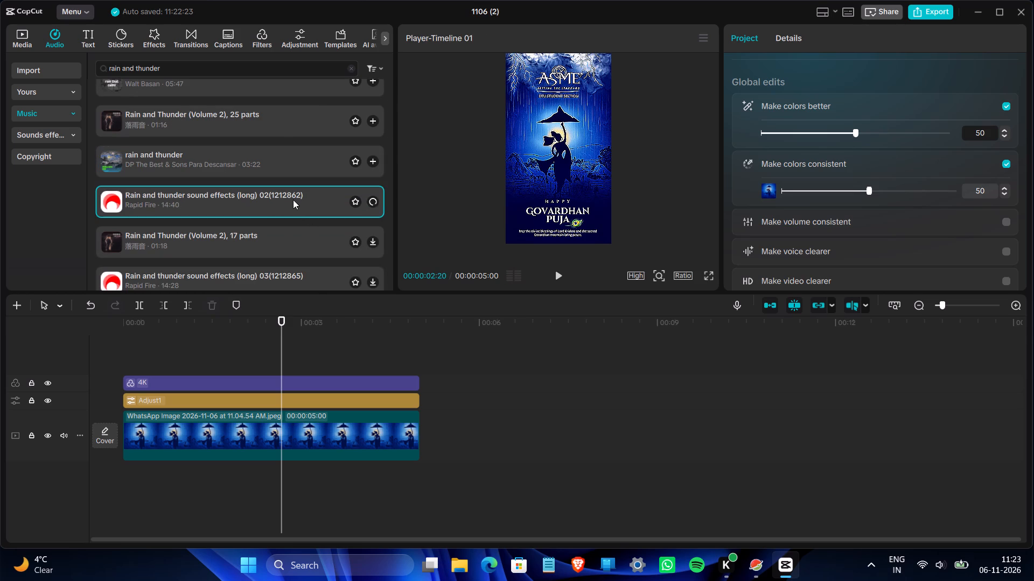
Replace the audio search with "thunder sound".
click(134, 68)
key(BackSpace)
key(BackSpace)
key(BackSpace)
key(BackSpace)
key(BackSpace)
key(BackSpace)
key(BackSpace)
key(BackSpace)
key(BackSpace)
key(BackSpace)
key(BackSpace)
key(BackSpace)
key(BackSpace)
key(BackSpace)
key(BackSpace)
key(BackSpace)
key(BackSpace)
key(BackSpace)
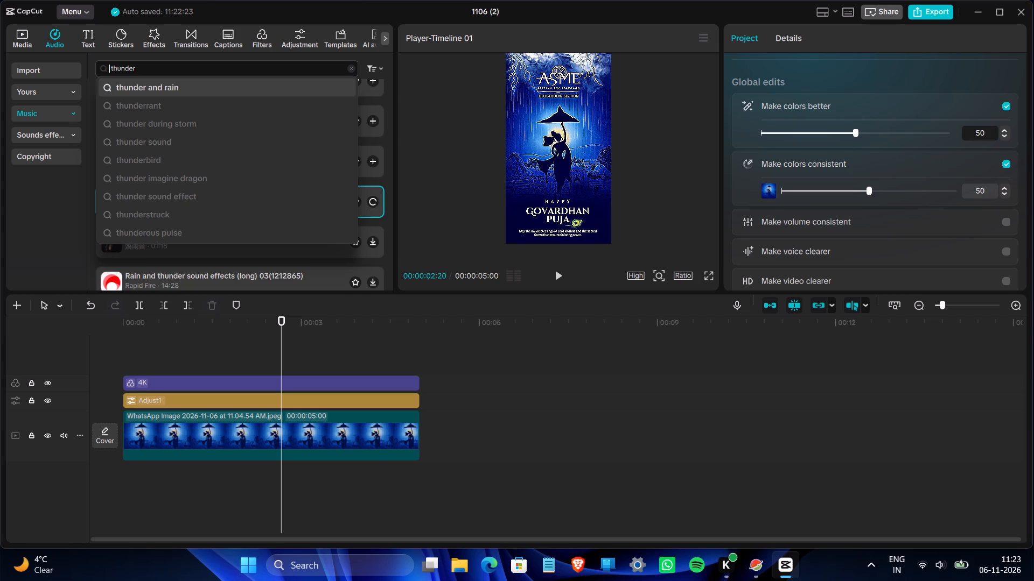
click(157, 137)
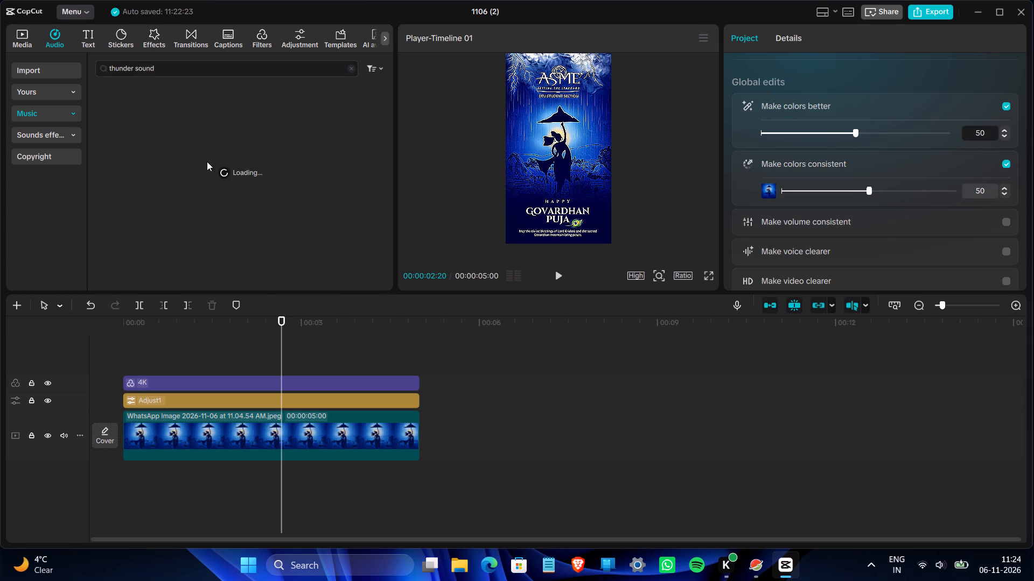
Audition the Thunder-Close-Hit-Rumble_WEASS065 sound.
click(269, 96)
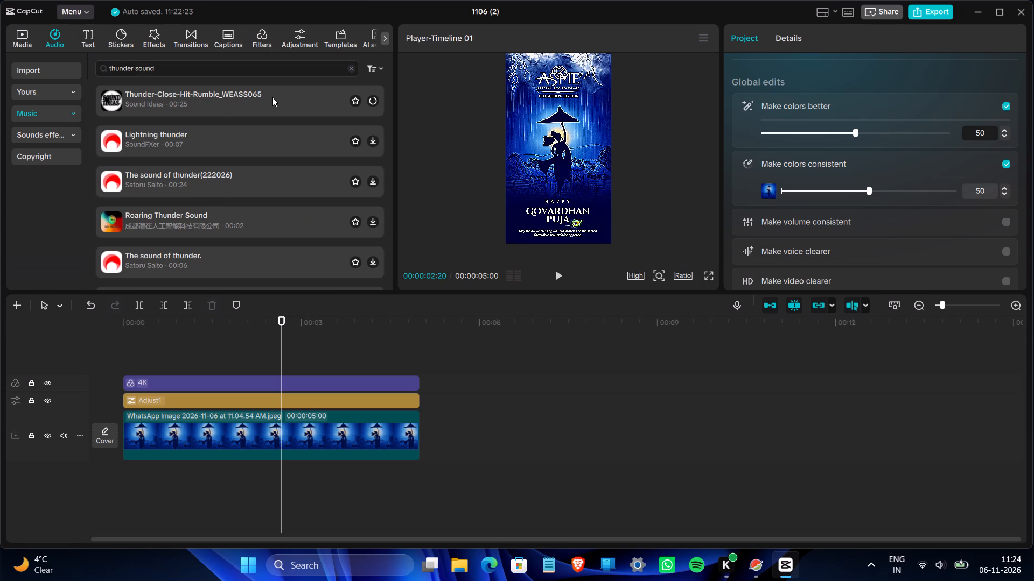
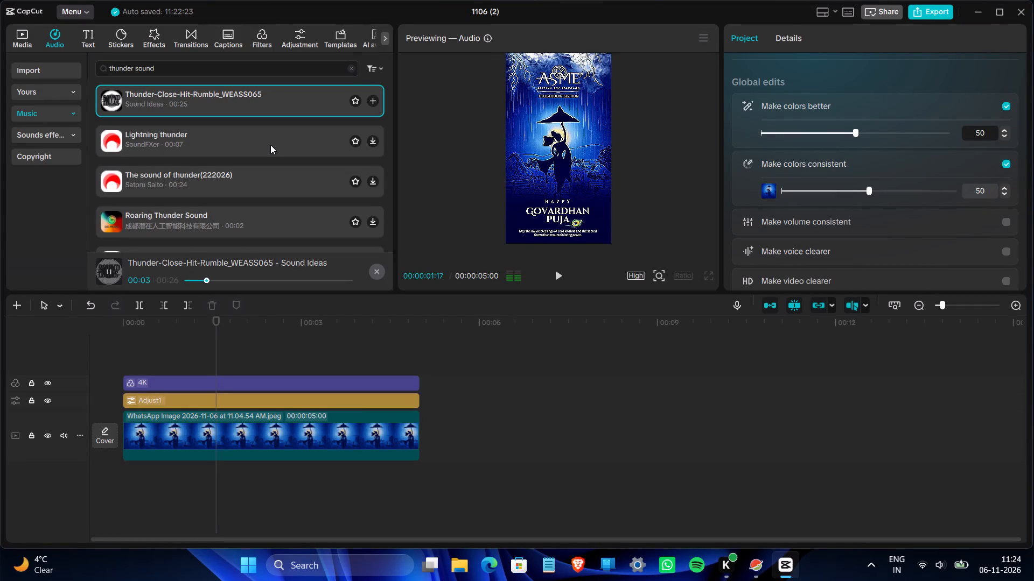
Audition the thunder sounds in turn: Lightning thunder, The sound of thunder(222026), Roaring Thunder Sound, and the six-second The sound of thunder.
click(270, 145)
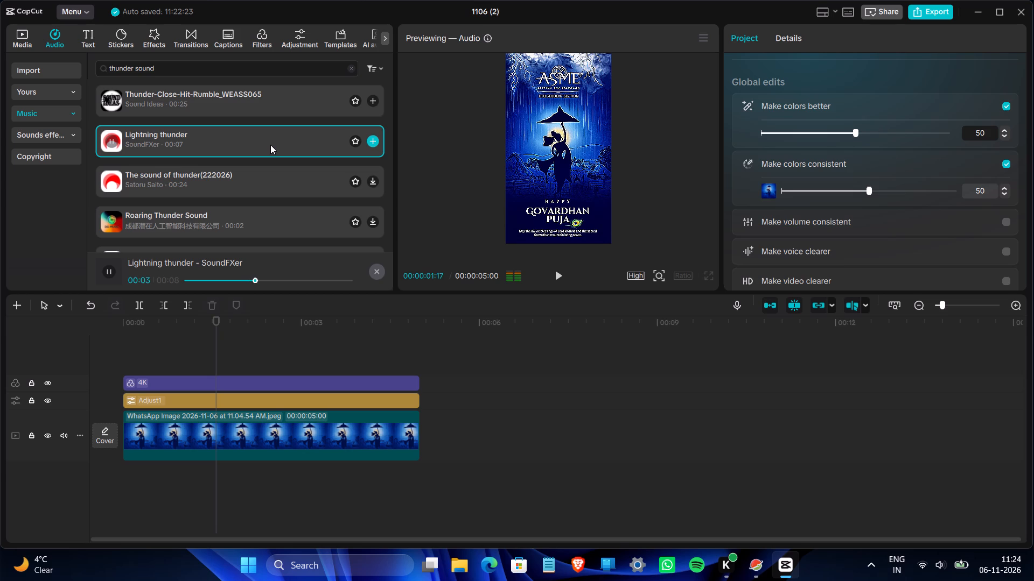
click(274, 176)
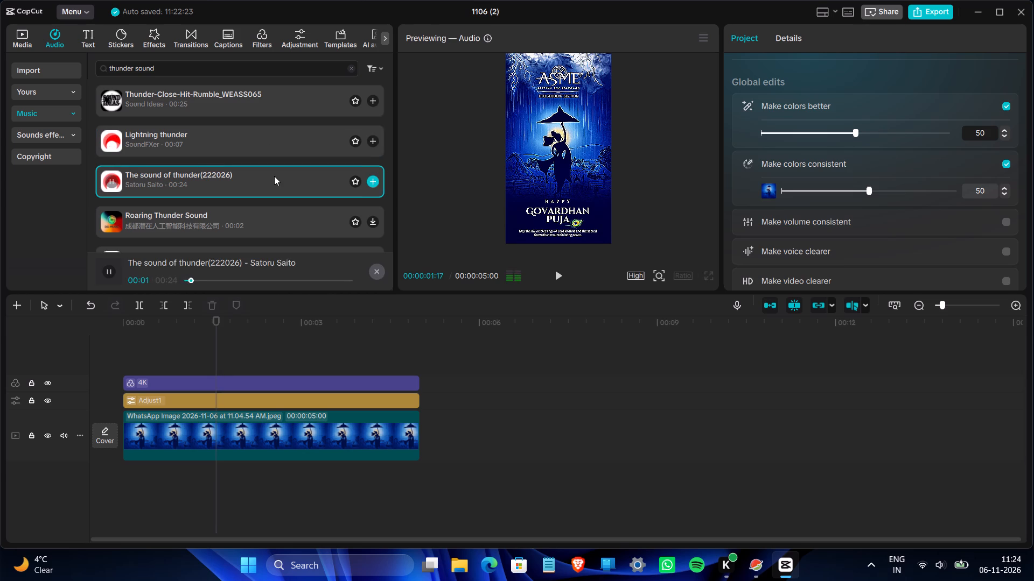
click(274, 217)
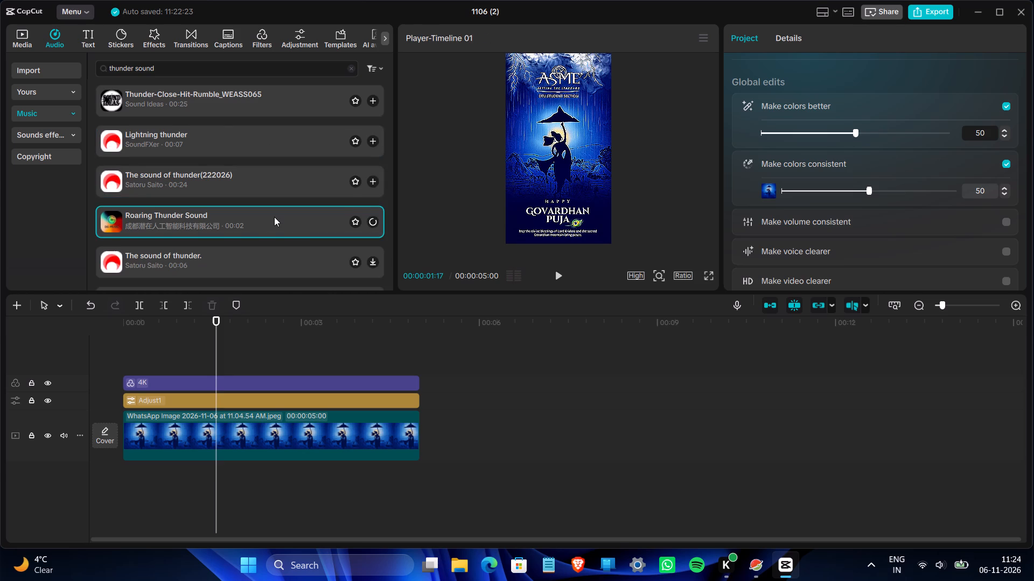
scroll(274, 216, down, 1)
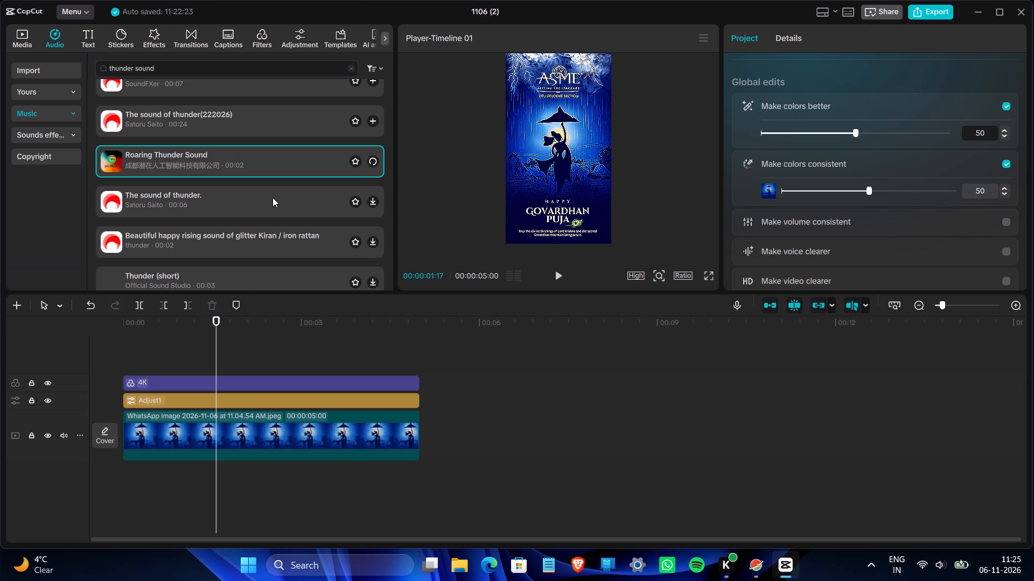
click(288, 166)
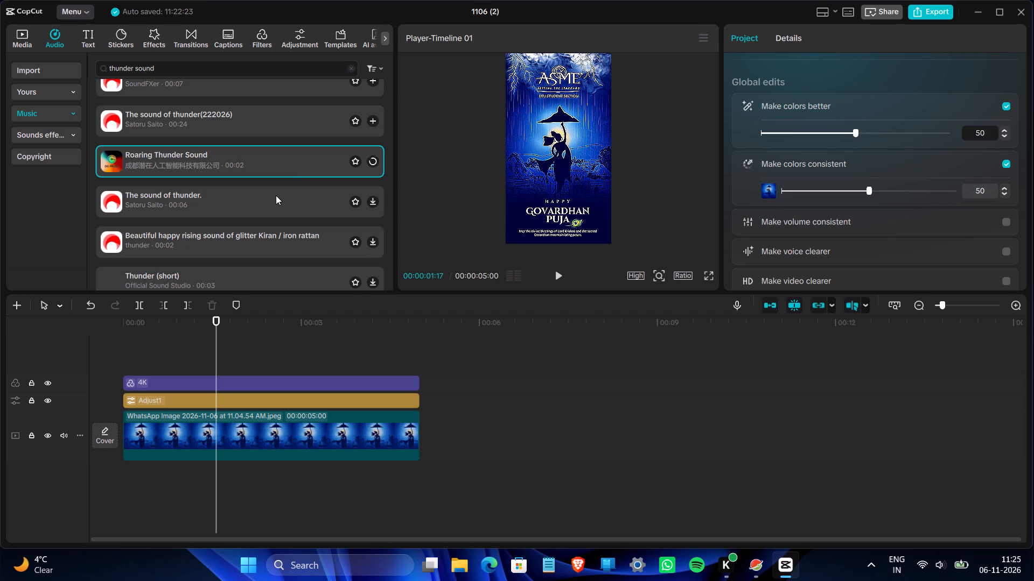
click(276, 195)
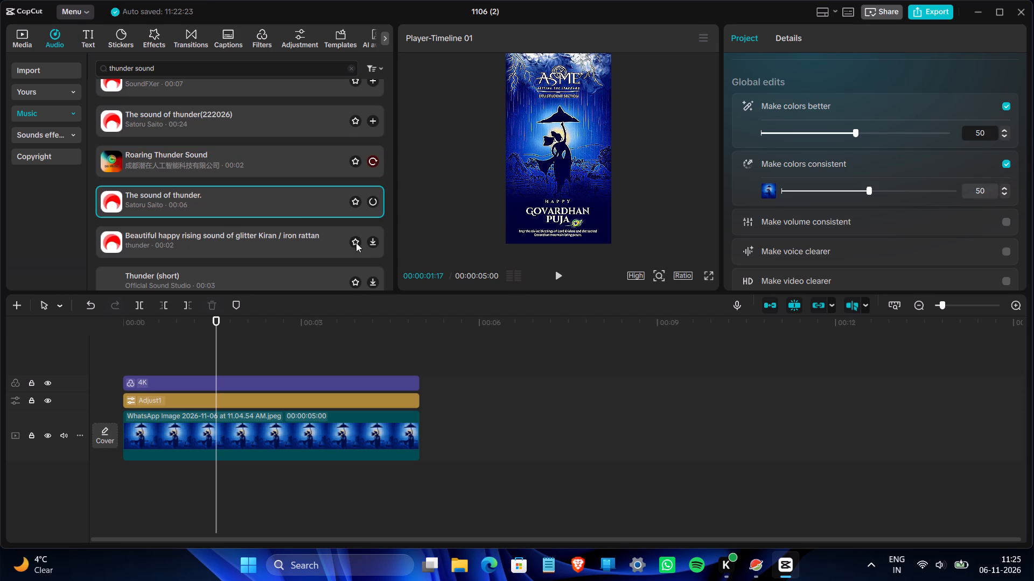
click(917, 562)
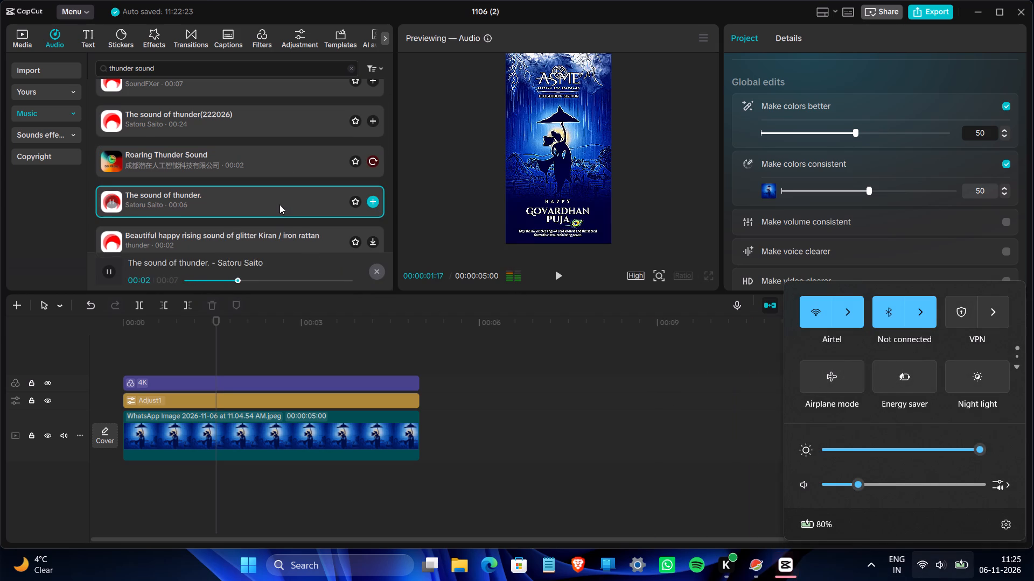
Add the six-second "The sound of thunder." track to the timeline and align its start with the start of the video.
scroll(280, 204, down, 1)
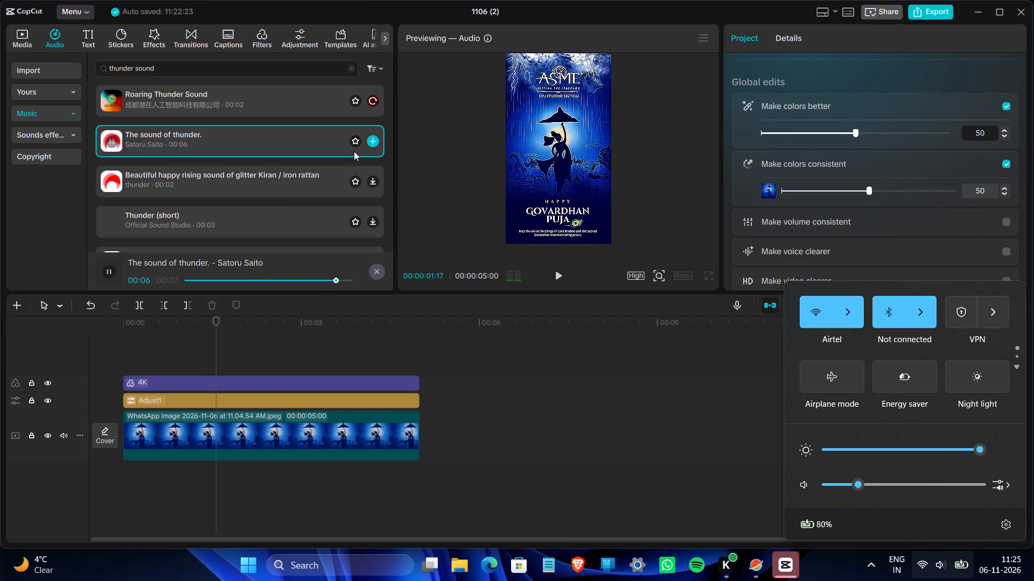
click(372, 140)
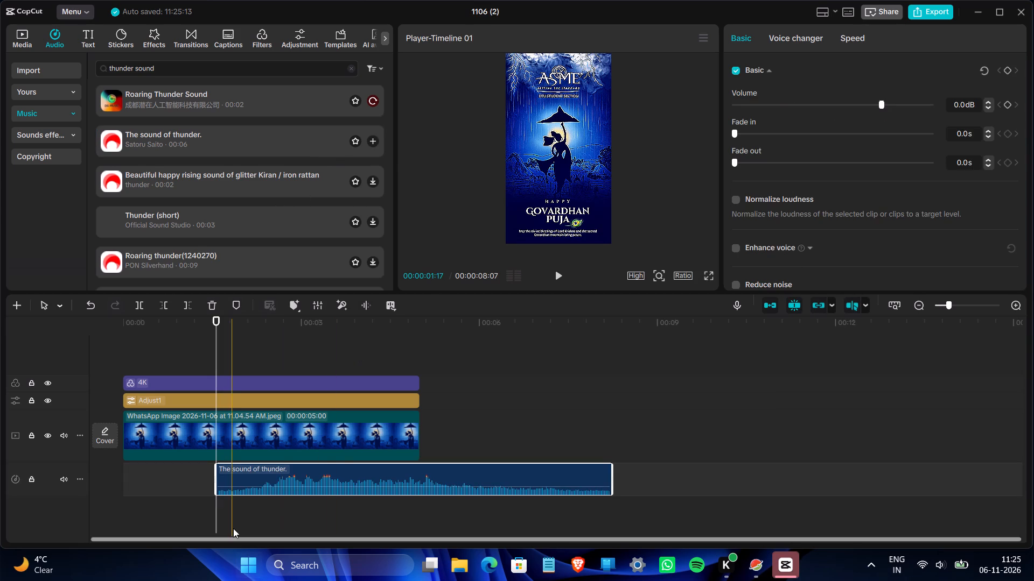
drag(245, 469, 149, 470)
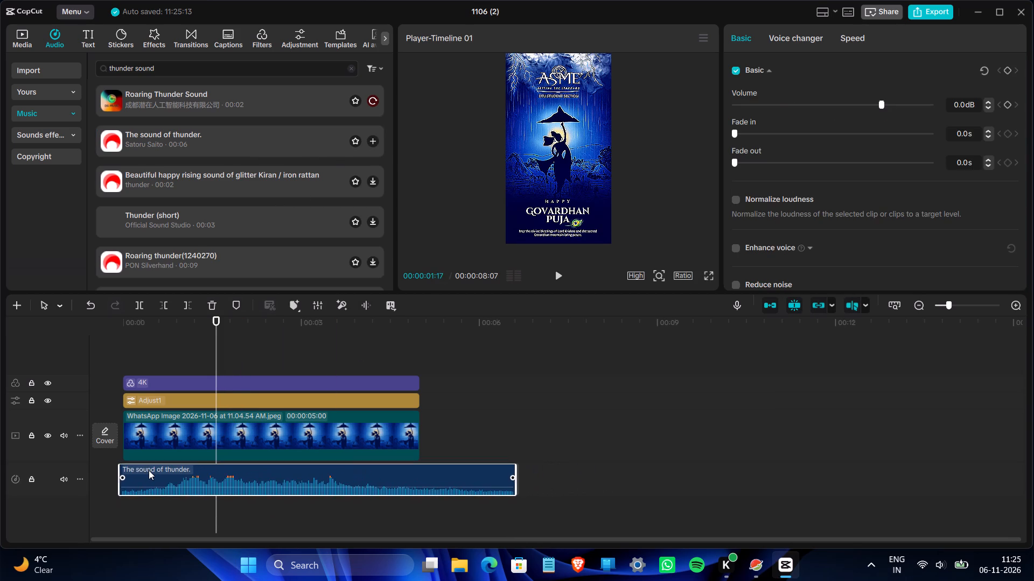
drag(149, 470, 148, 470)
Play the timeline from the beginning to check the thunder audio against the poster clip.
click(125, 335)
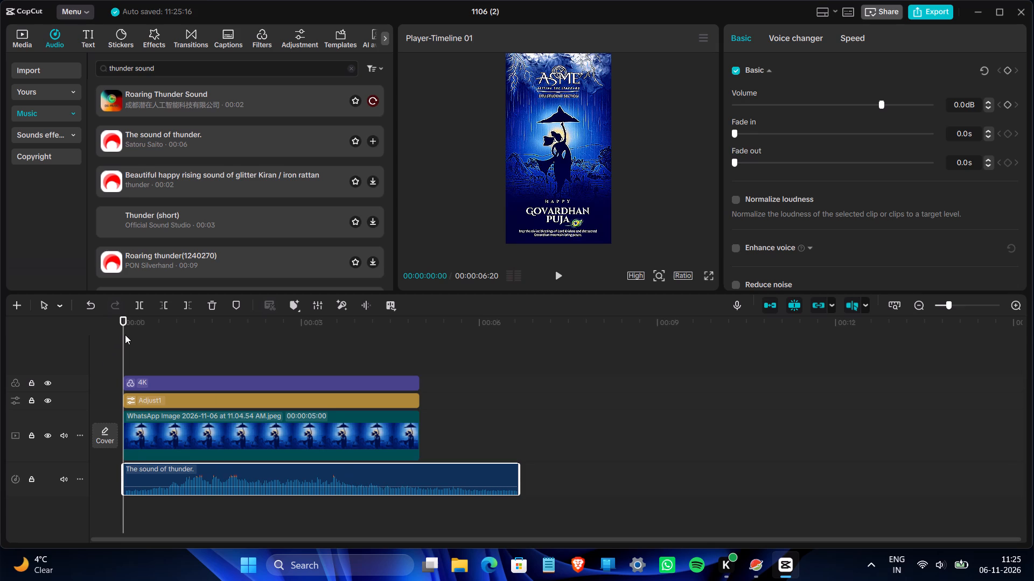
key(space)
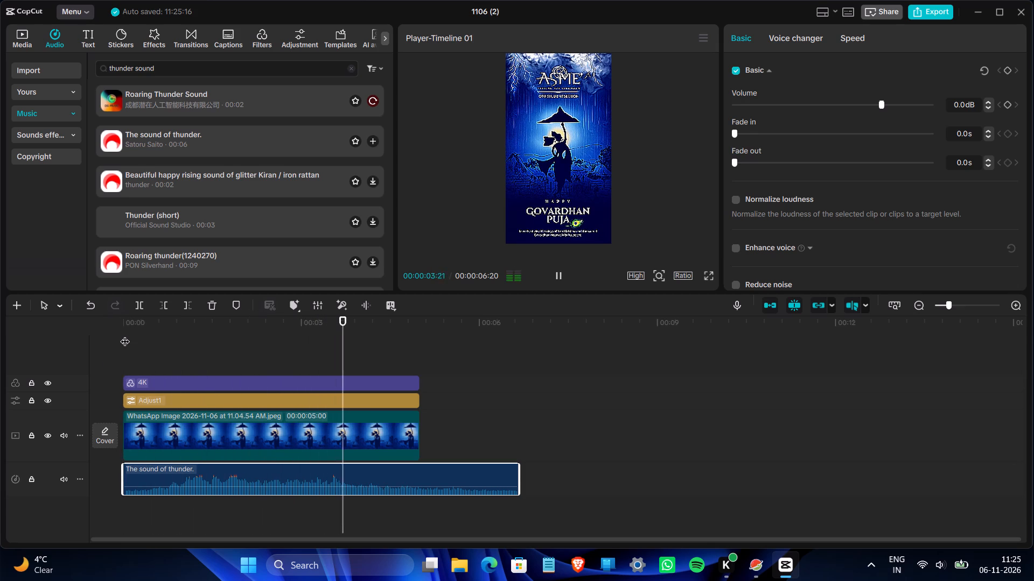
Trim the end of the thunder audio clip to 5 seconds, matching the end of the poster clip.
click(516, 472)
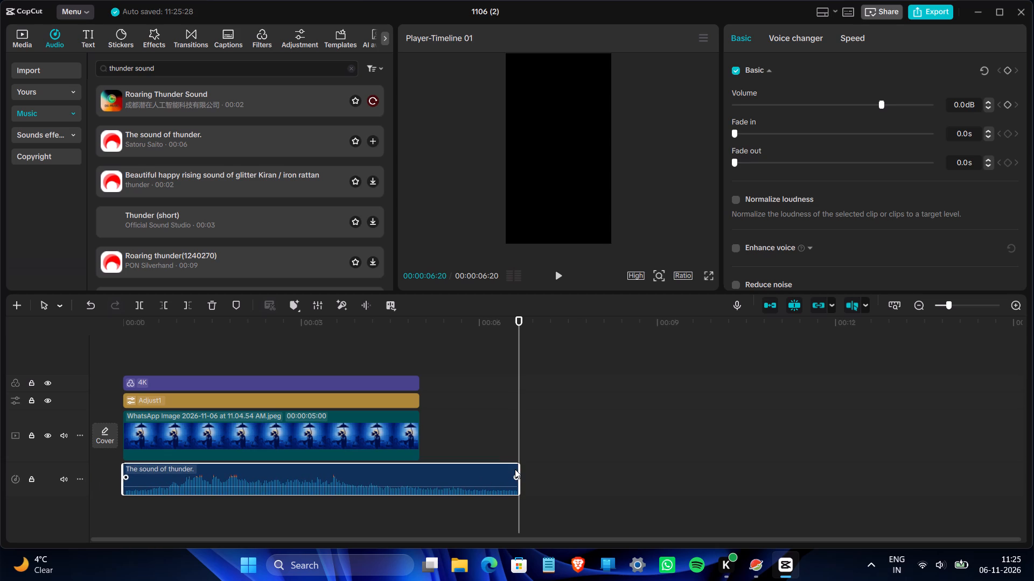
drag(519, 468, 407, 465)
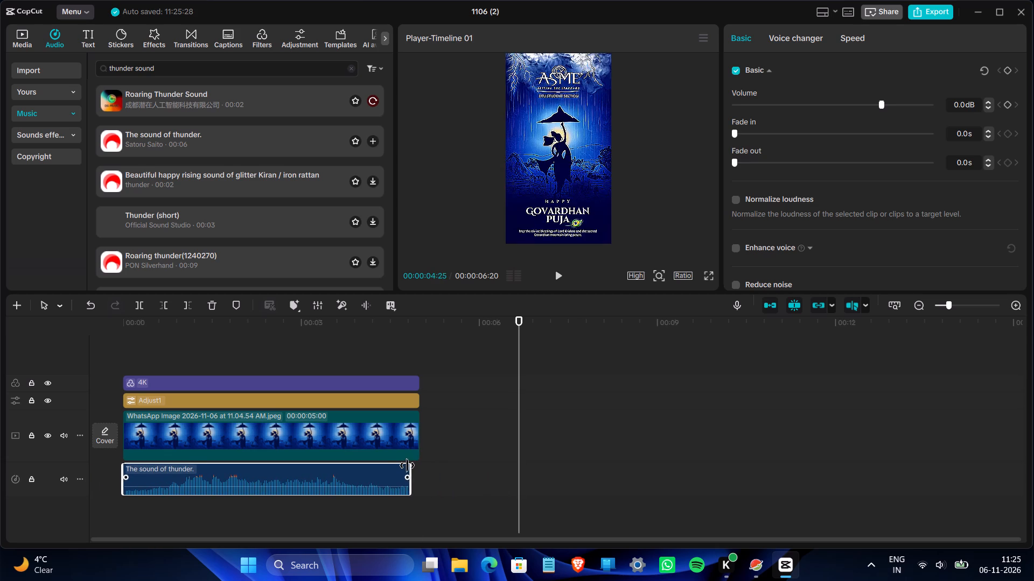
drag(407, 465, 414, 467)
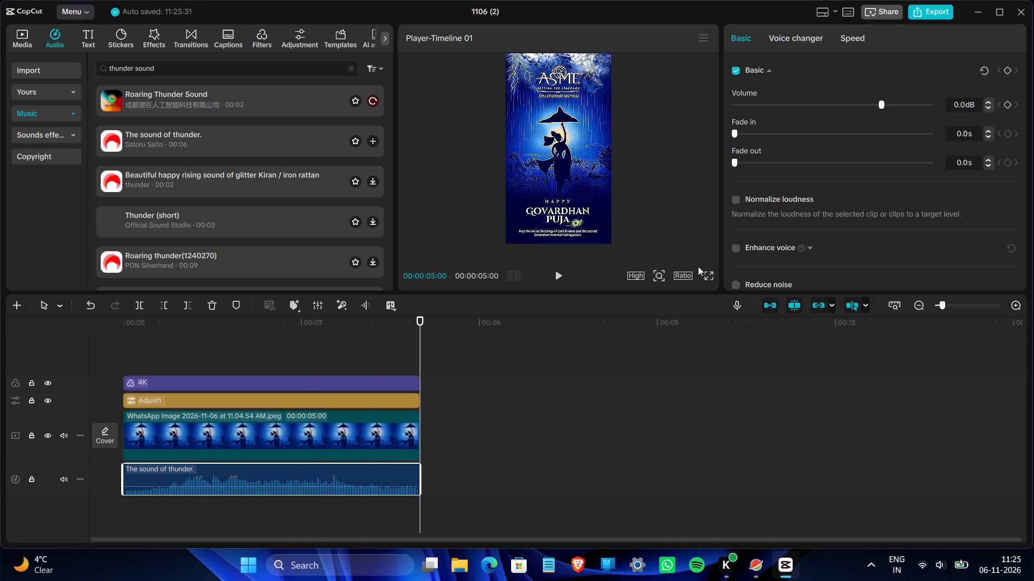
Preview the poster video with its thunder audio in full screen, then return to the editor.
click(708, 279)
key(space)
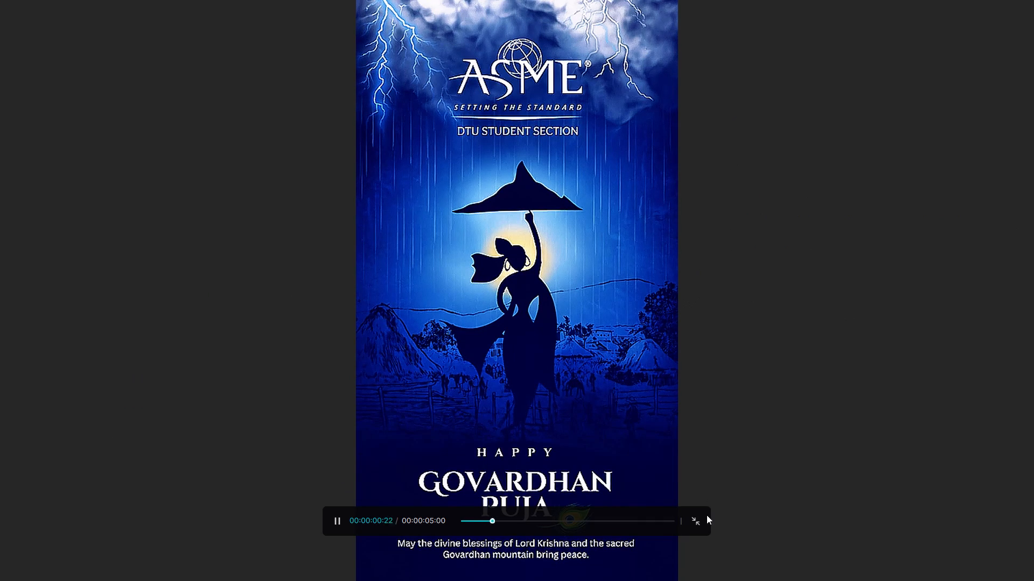
click(693, 517)
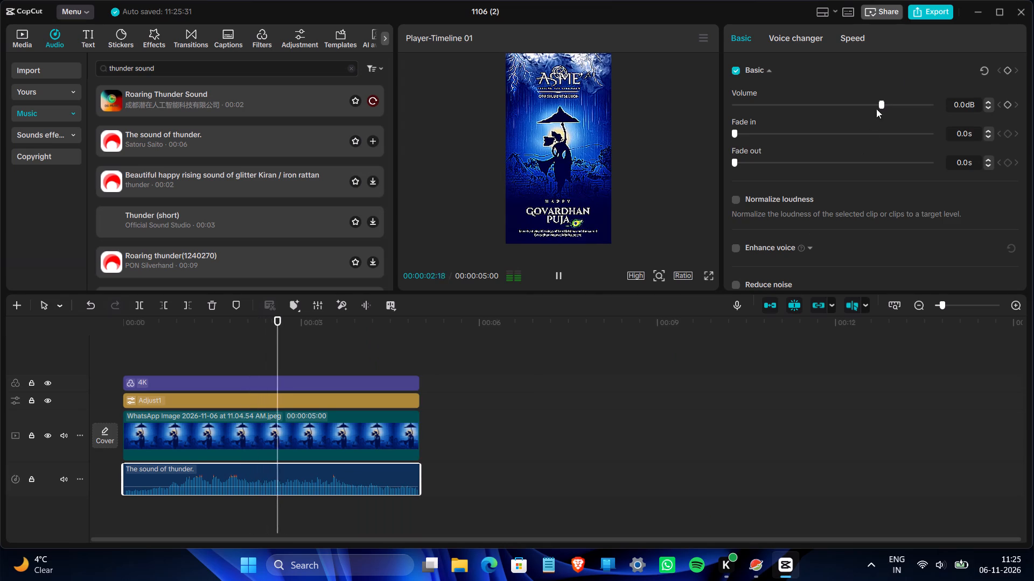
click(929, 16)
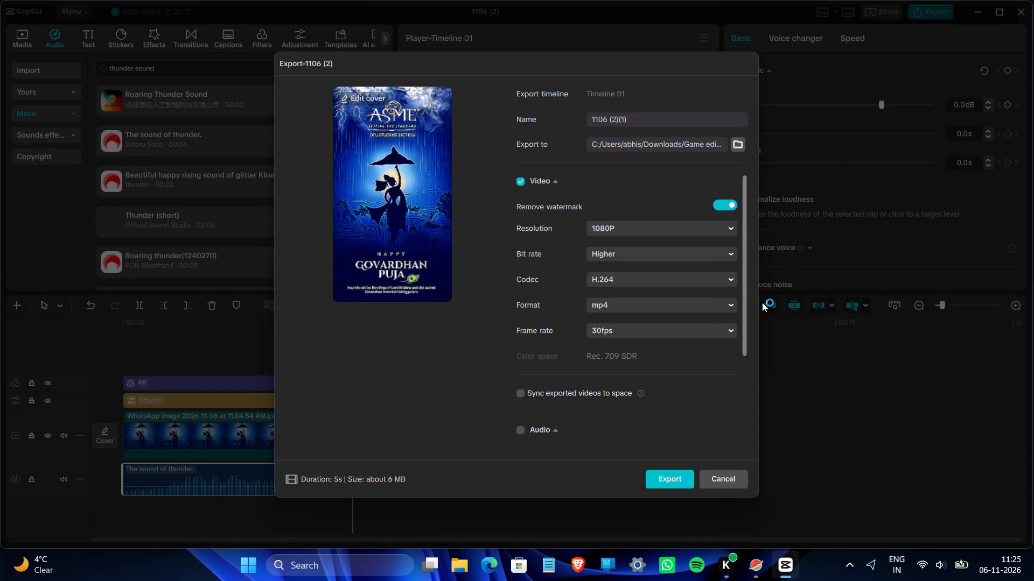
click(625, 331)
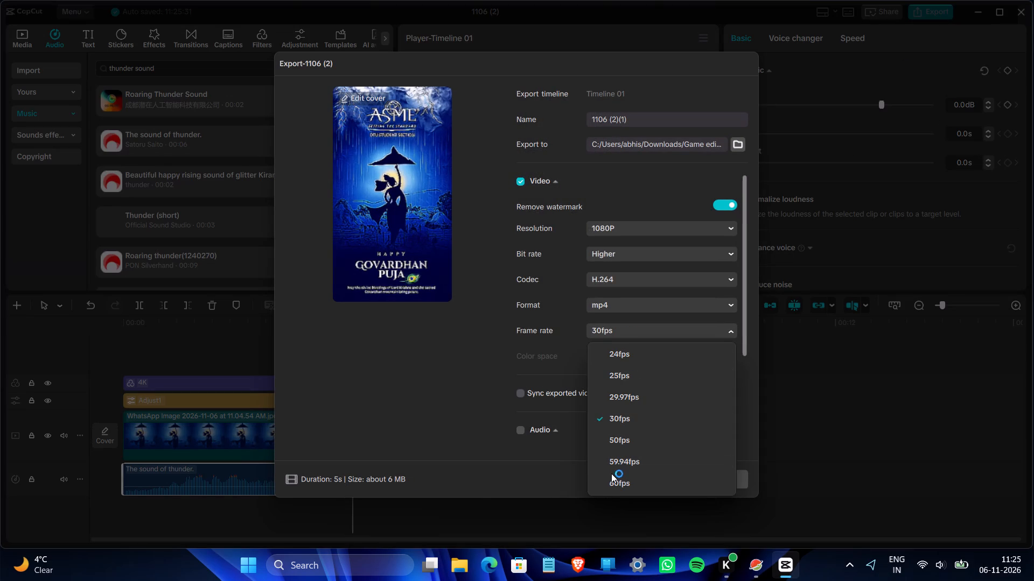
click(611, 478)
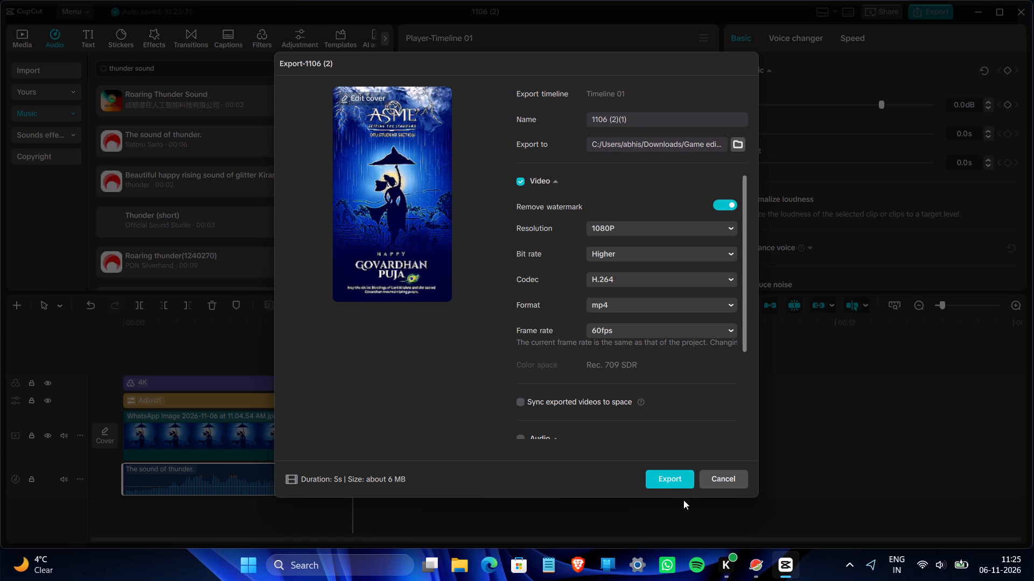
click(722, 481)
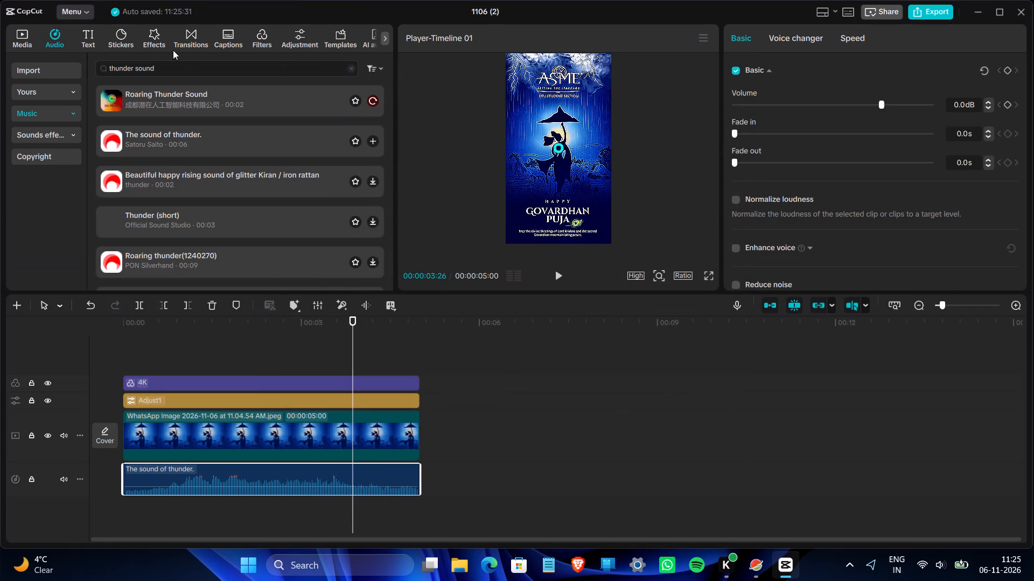
Search the video effects library for "rain".
click(148, 34)
click(181, 69)
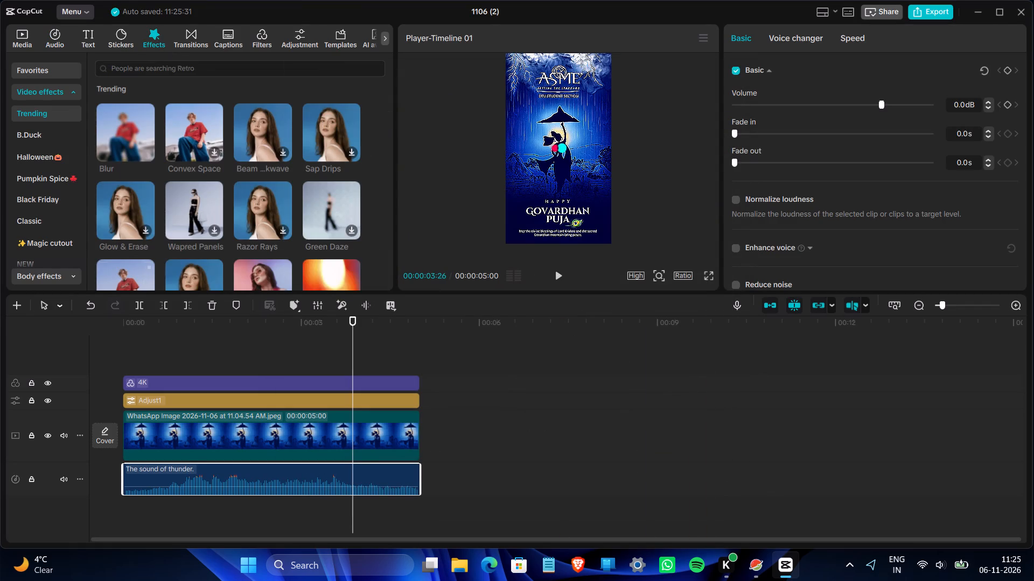
text(ra)
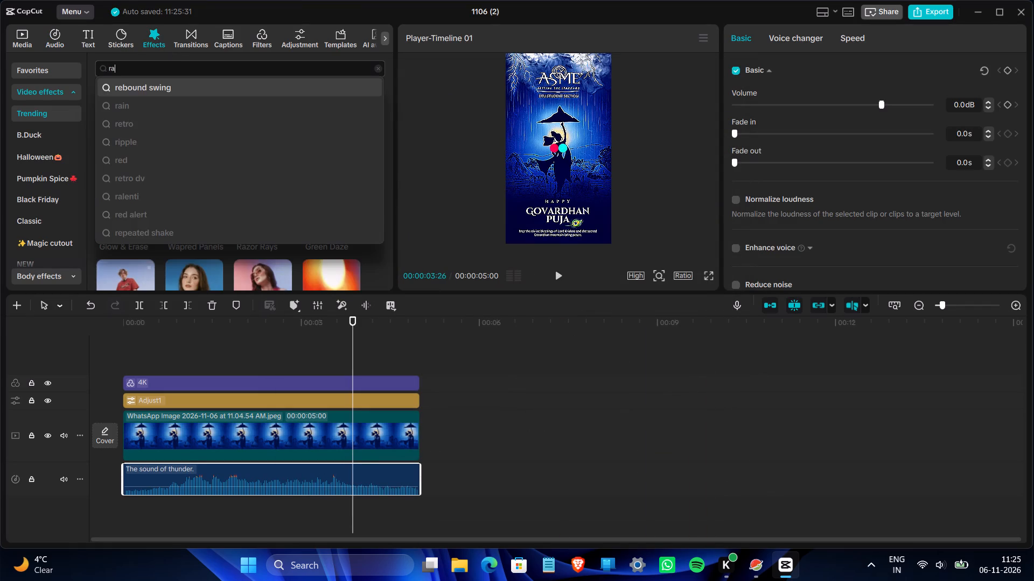
text(in)
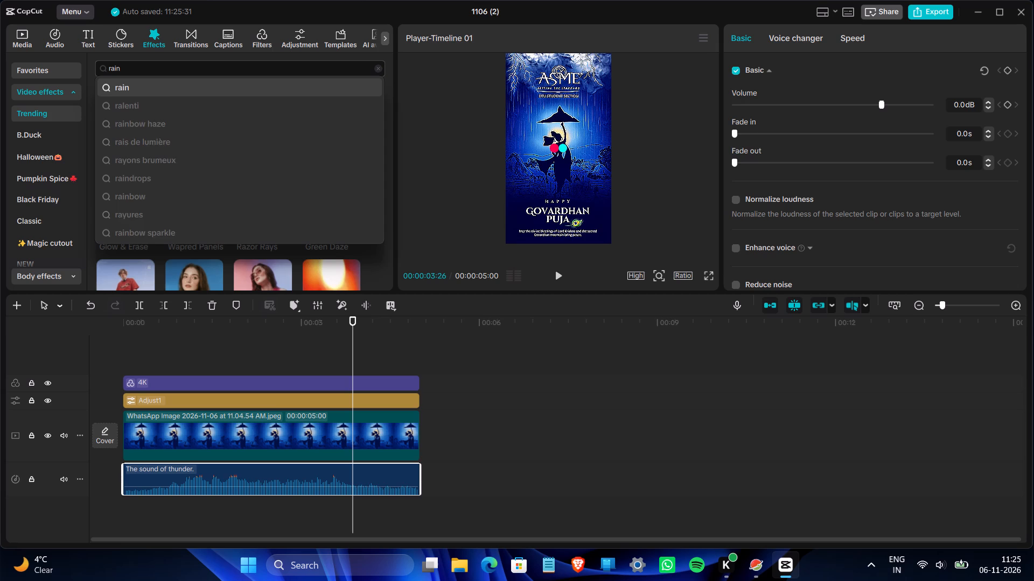
key(space)
text(an)
key(BackSpace)
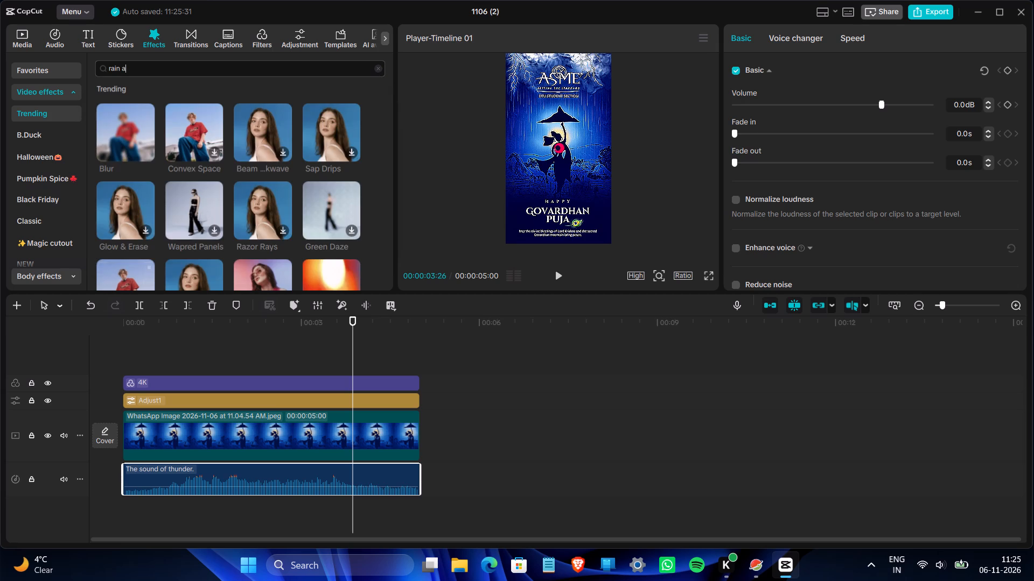
key(BackSpace)
key(Return)
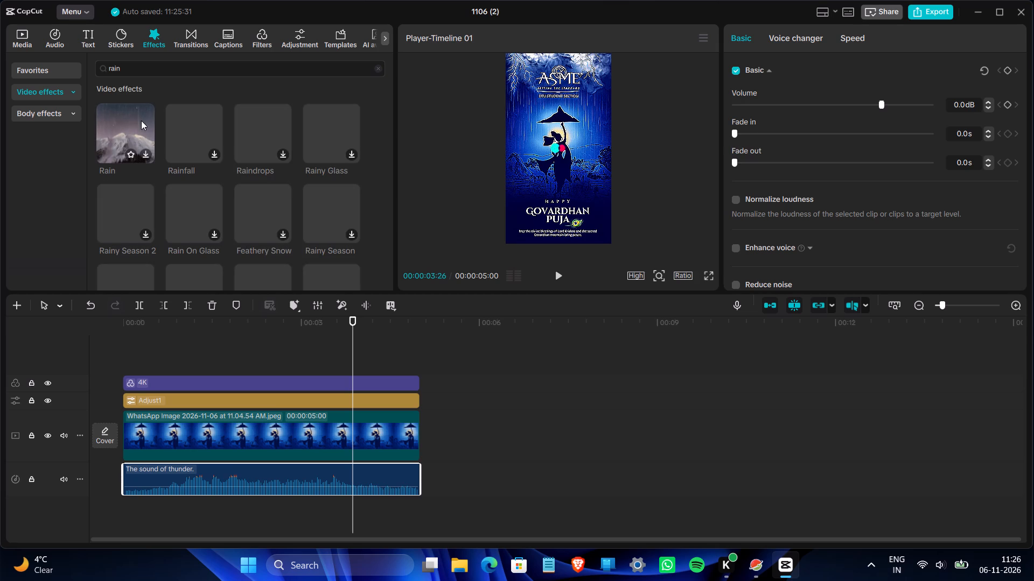
Preview the Rain and Raindrops video effects for the poster clip.
click(141, 121)
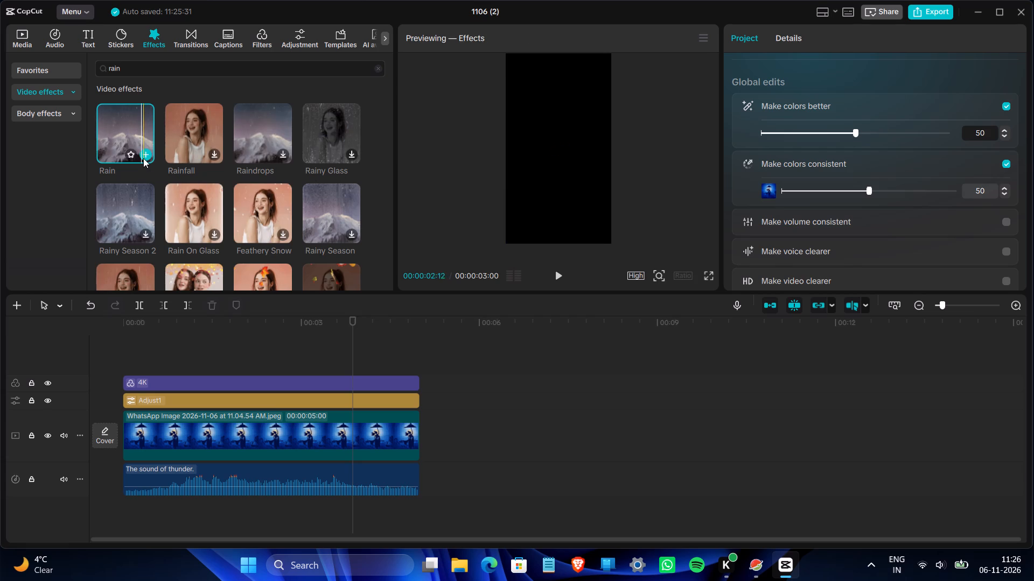
click(192, 325)
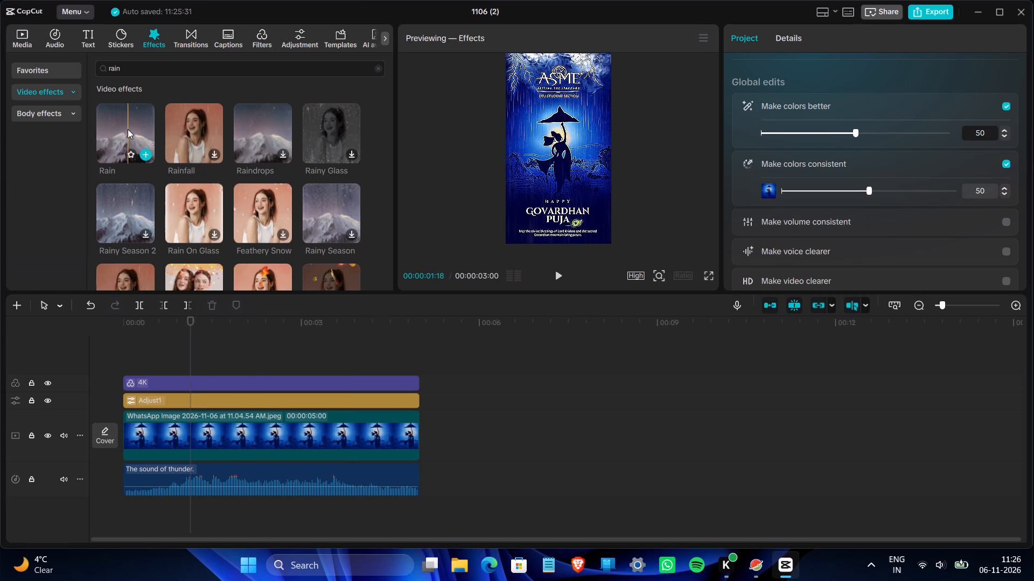
click(243, 133)
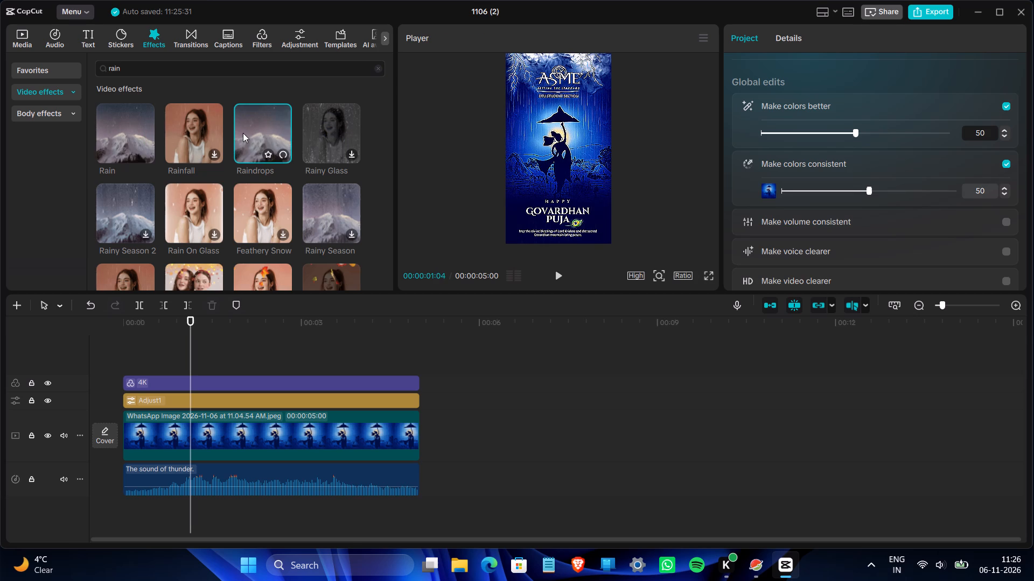
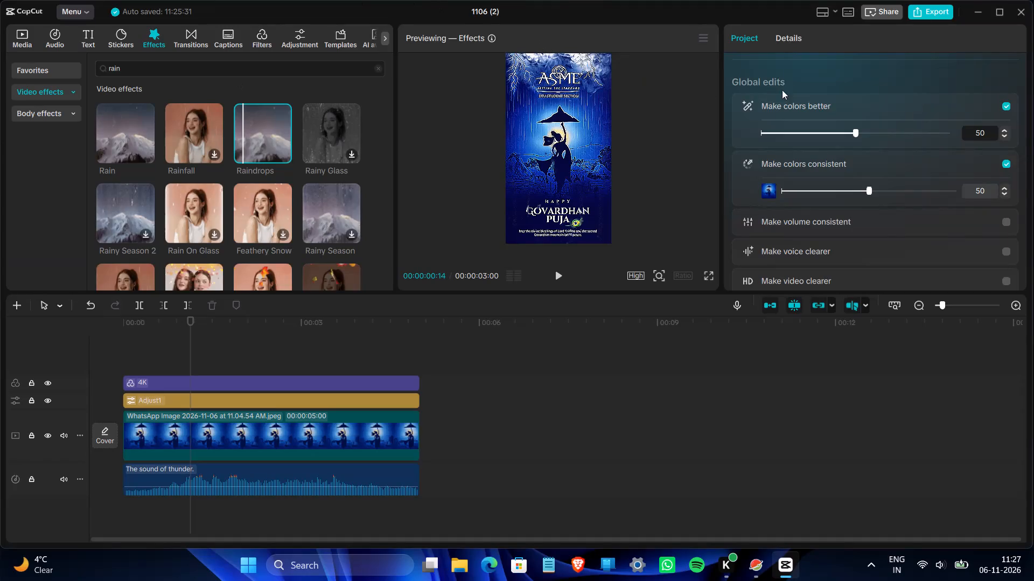
Set the intensity of the Make colors better global edit to 81.
drag(861, 133, 889, 133)
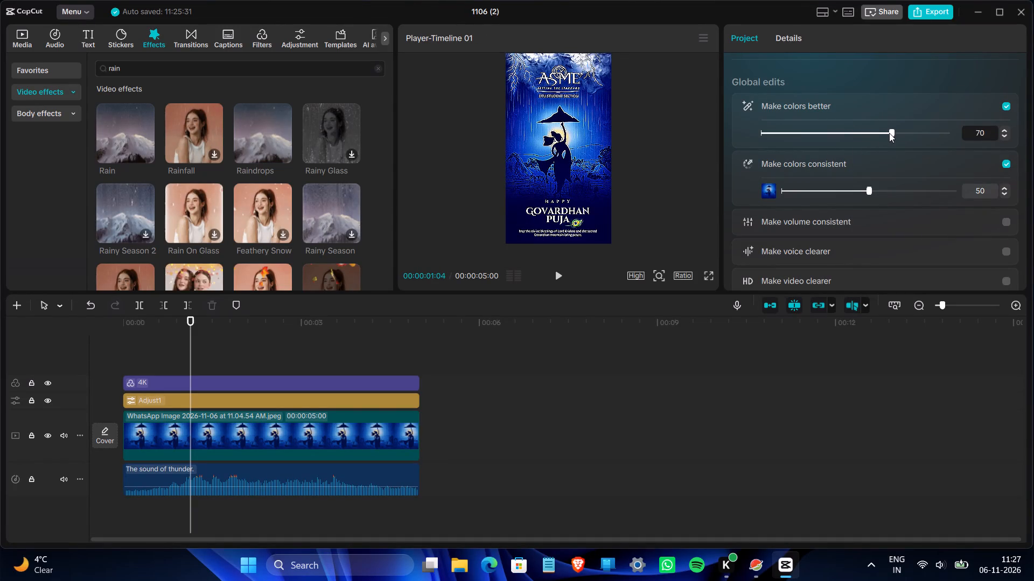
drag(889, 133, 910, 133)
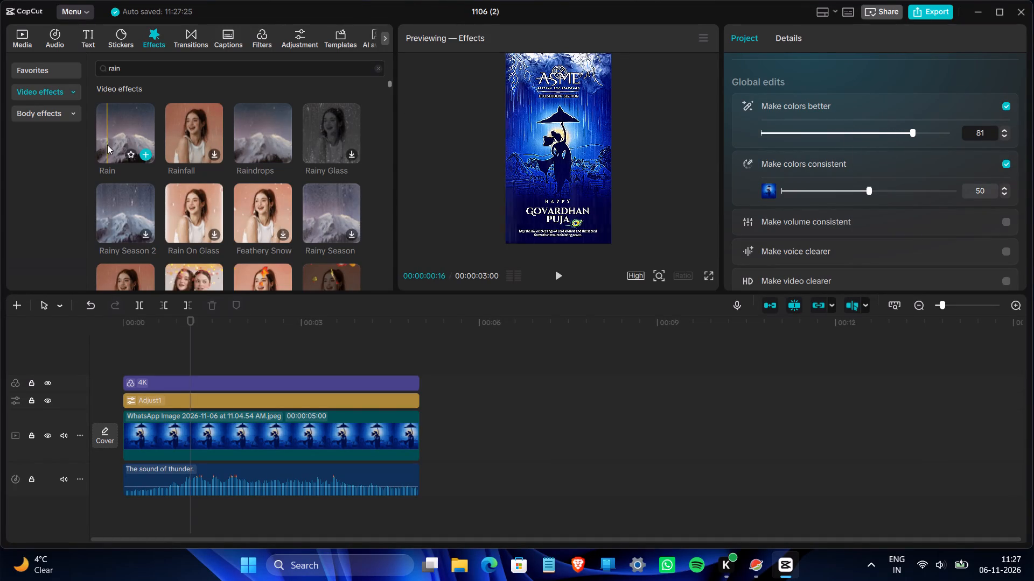
Add the Rain video effect and extend it over the full five-second poster clip.
click(143, 156)
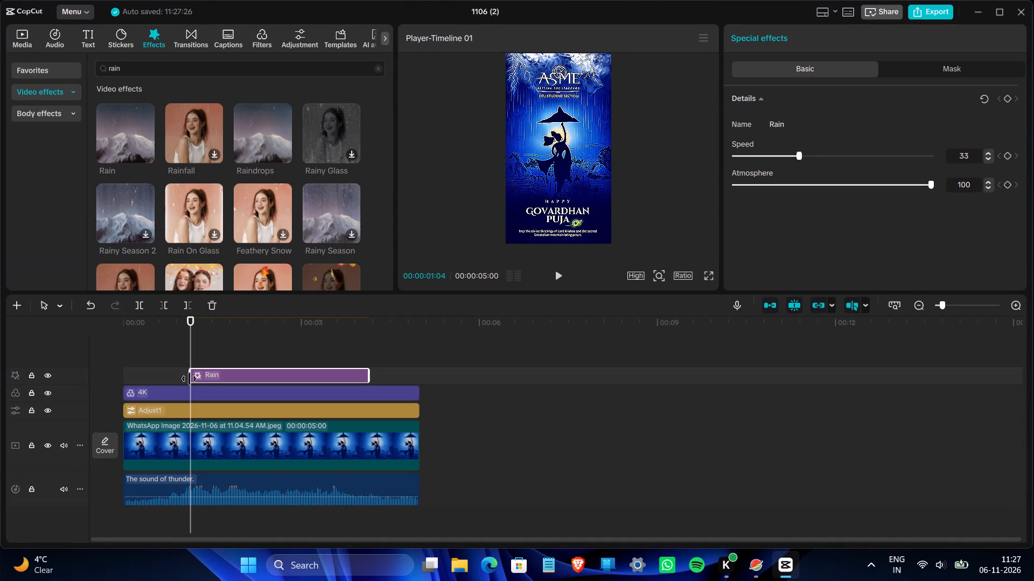
drag(192, 375, 117, 382)
click(372, 372)
click(351, 369)
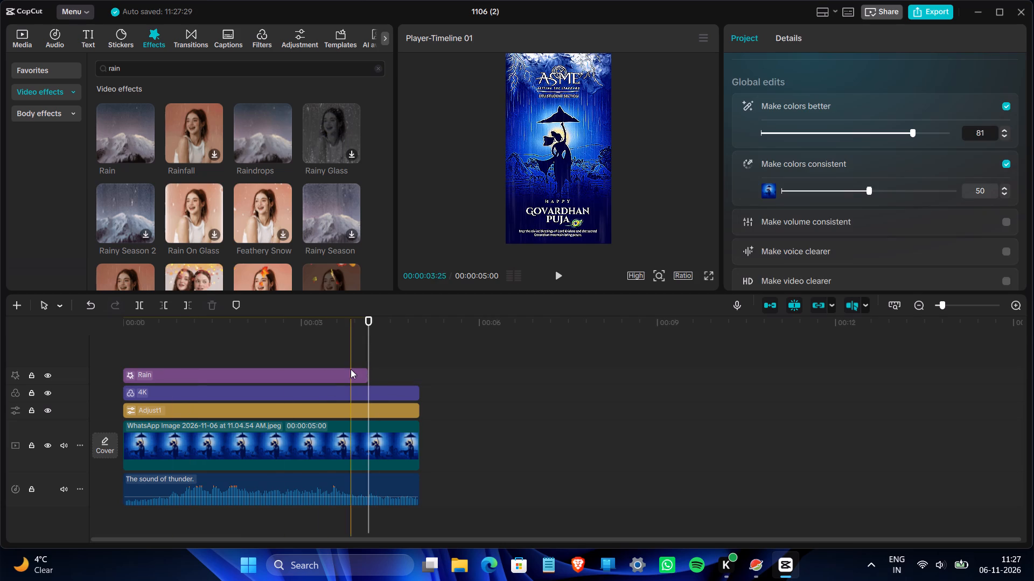
drag(368, 370, 408, 378)
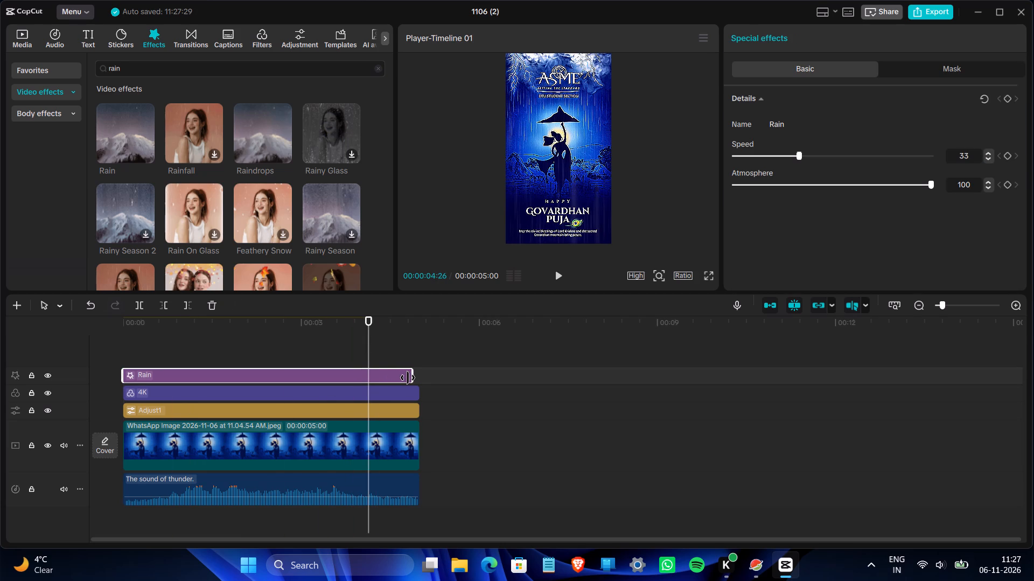
drag(408, 378, 416, 376)
Play the poster video with the Rain effect in full screen, then return to the editor.
click(708, 274)
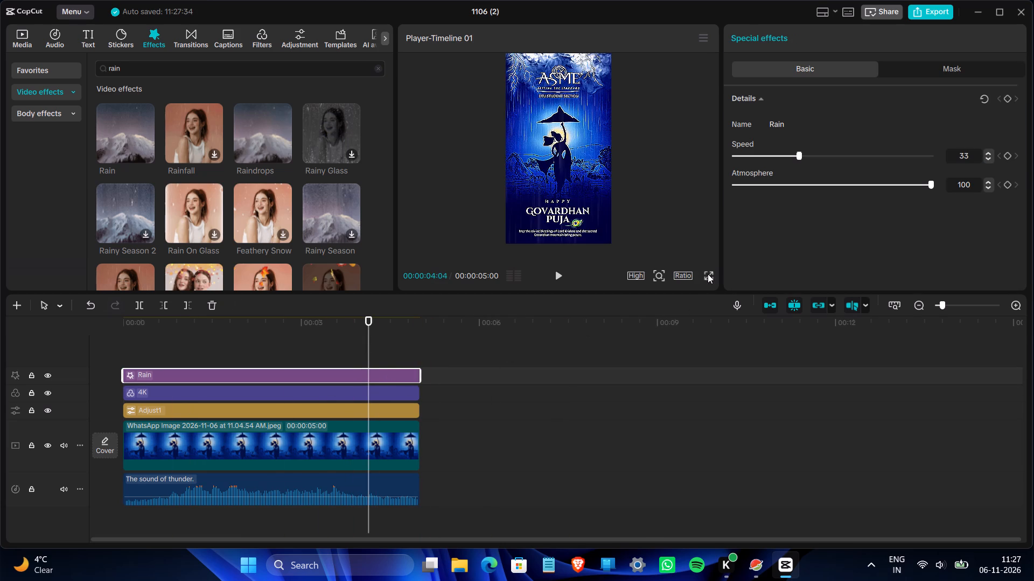
key(space)
click(560, 271)
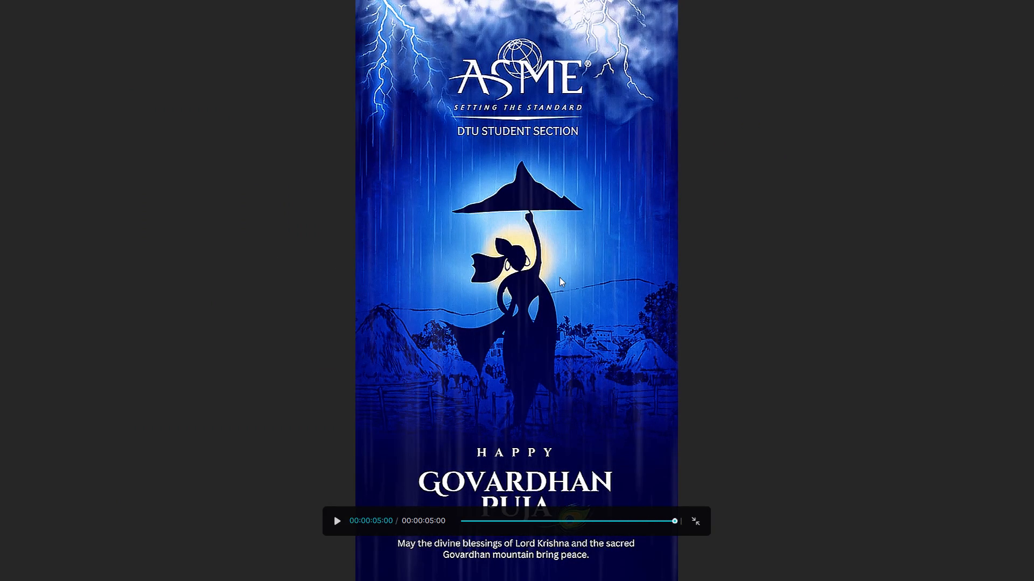
drag(570, 519, 359, 507)
key(space)
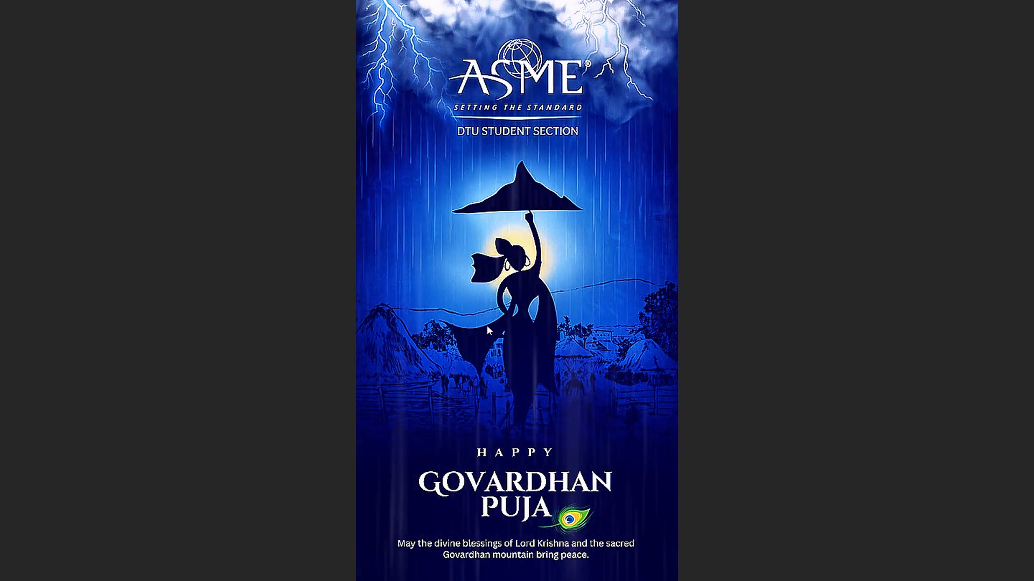
click(487, 325)
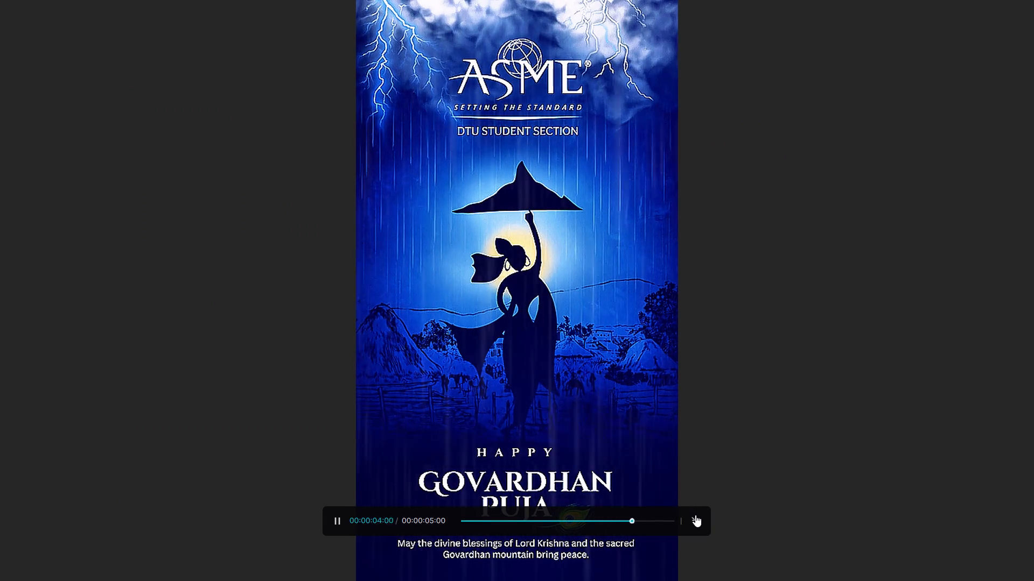
click(695, 516)
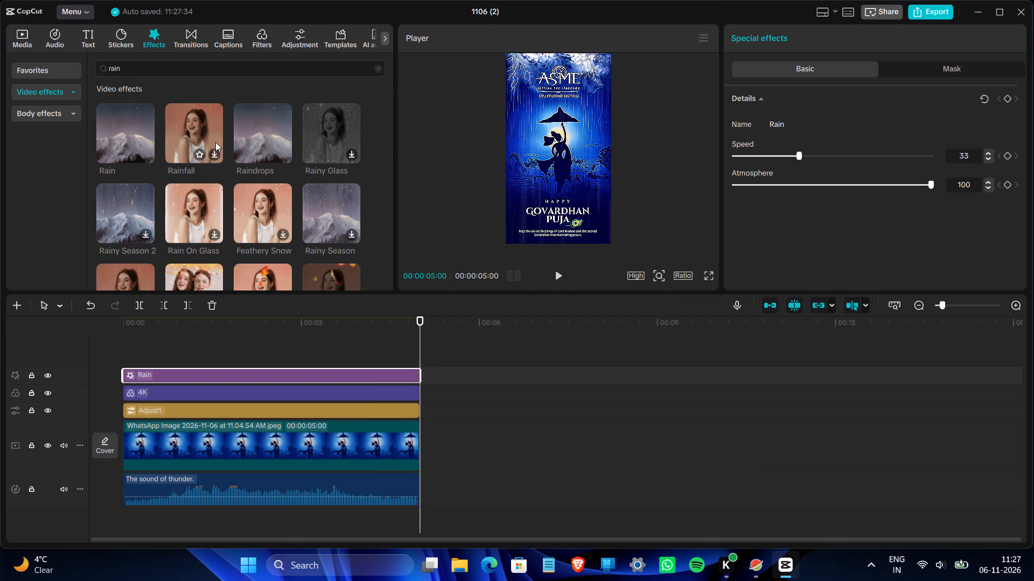
Browse the rain video effects and preview Rainy Season and Fog on the poster.
click(330, 208)
scroll(318, 202, down, 1)
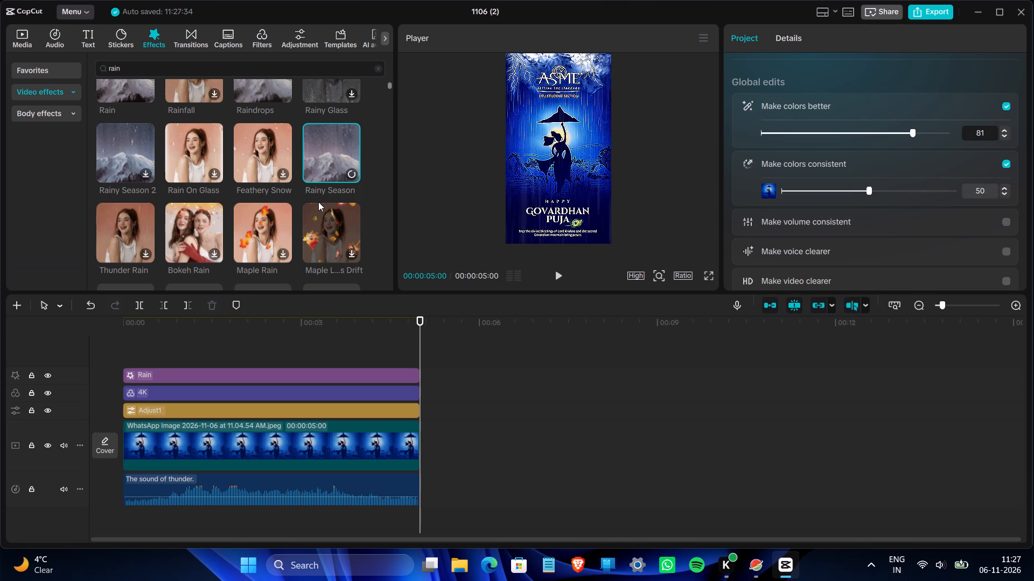
scroll(318, 202, down, 2)
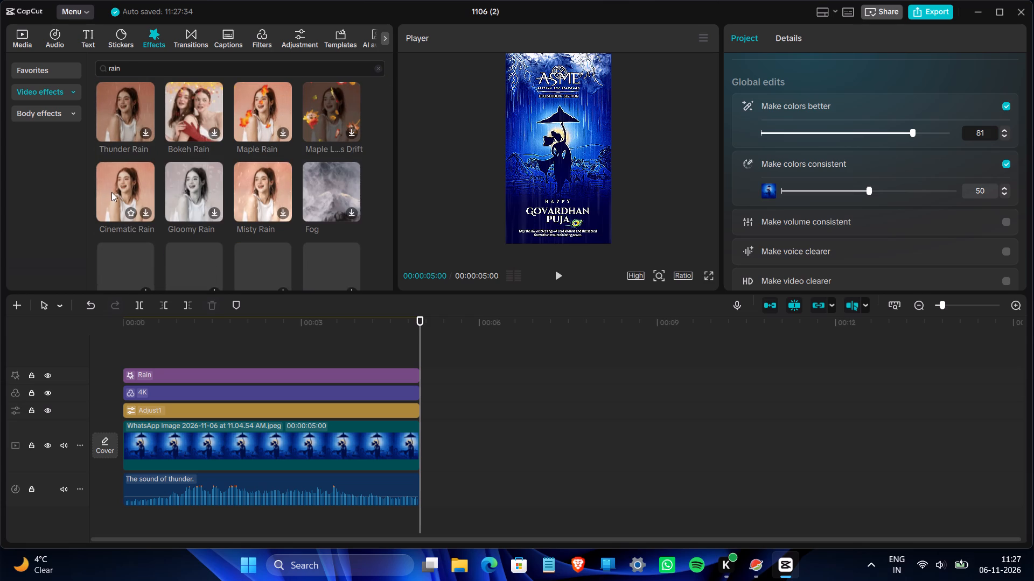
click(325, 189)
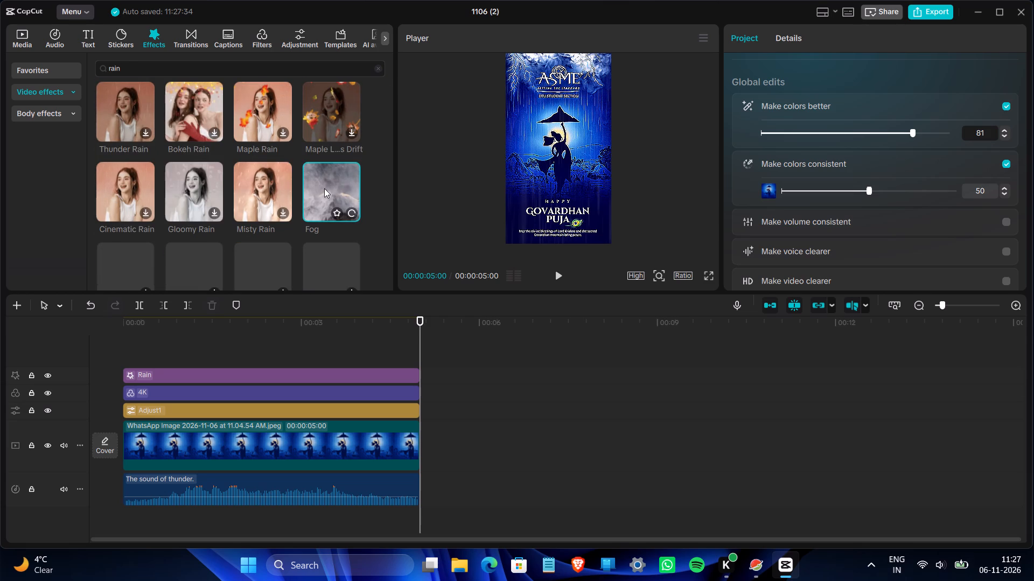
scroll(324, 188, up, 2)
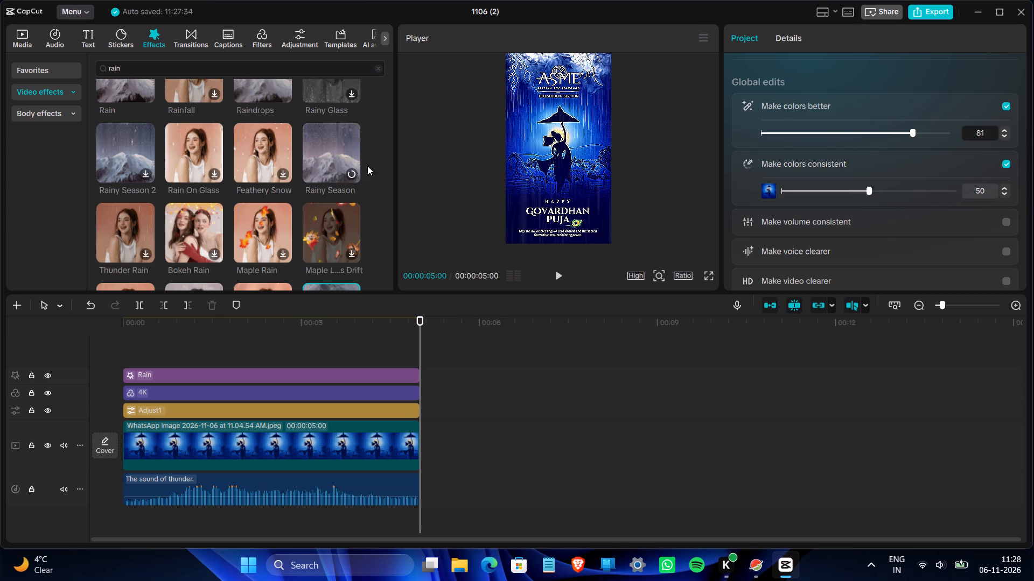
scroll(355, 190, down, 3)
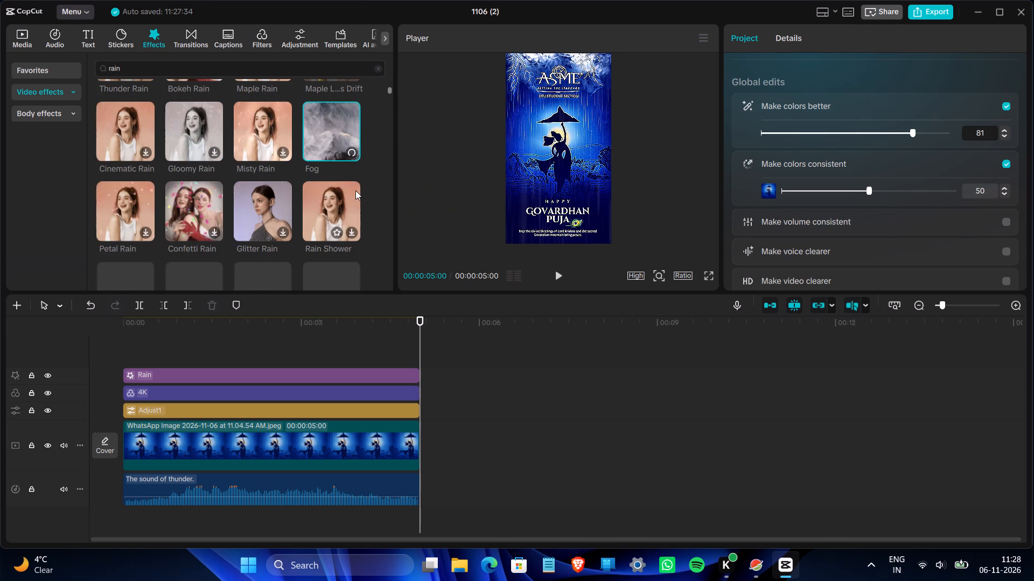
scroll(355, 190, down, 1)
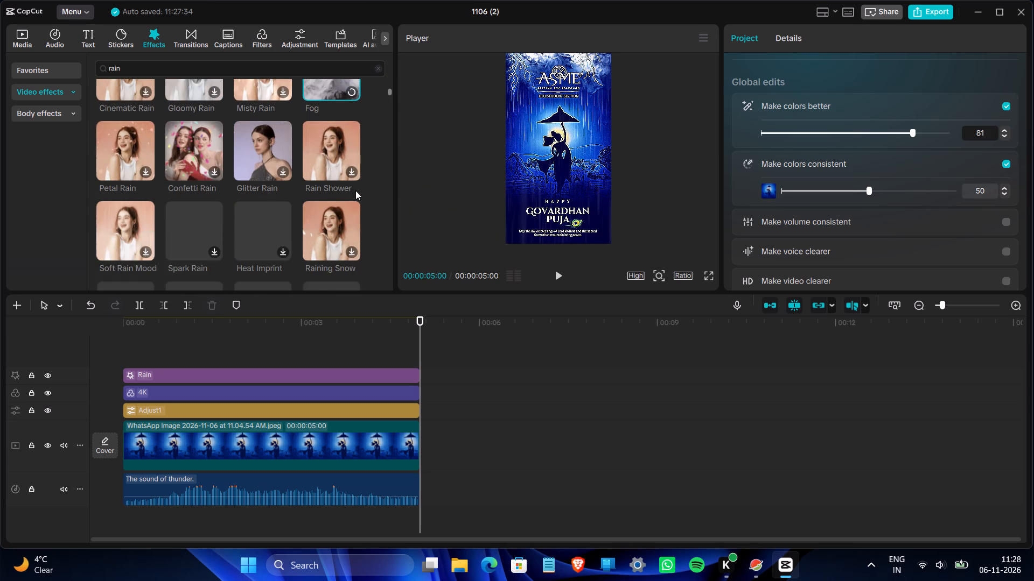
scroll(355, 190, down, 1)
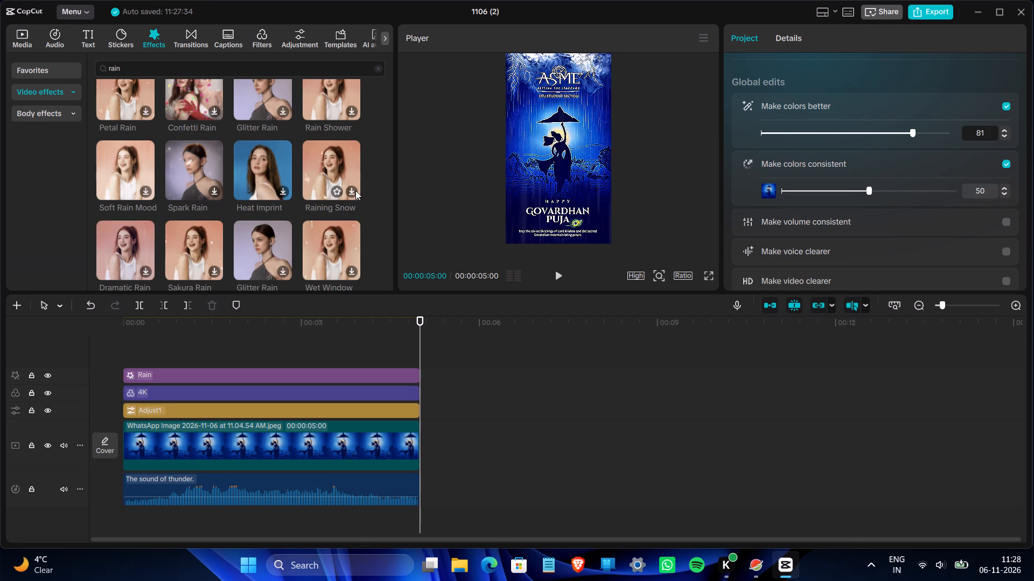
scroll(355, 190, up, 6)
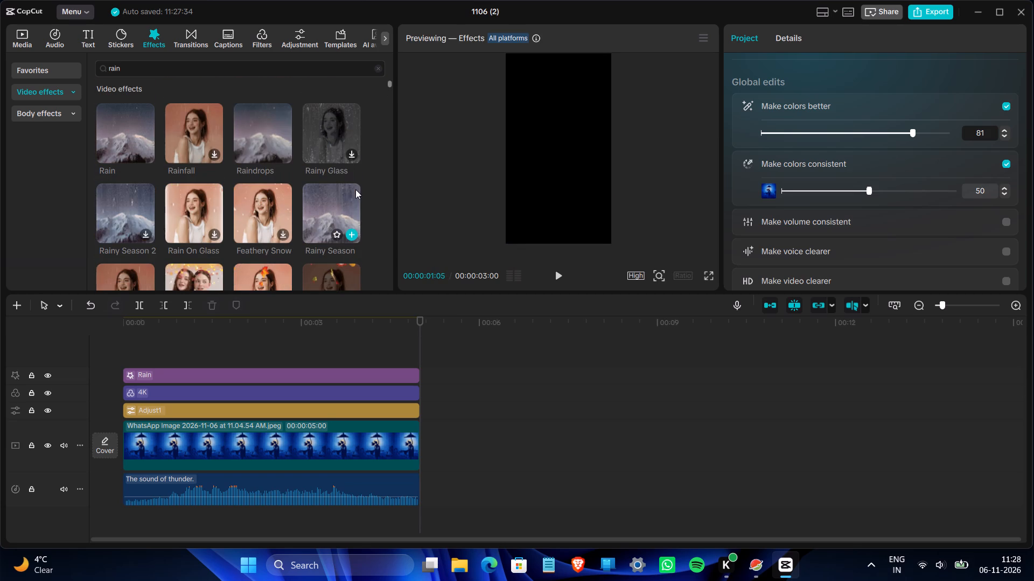
click(210, 345)
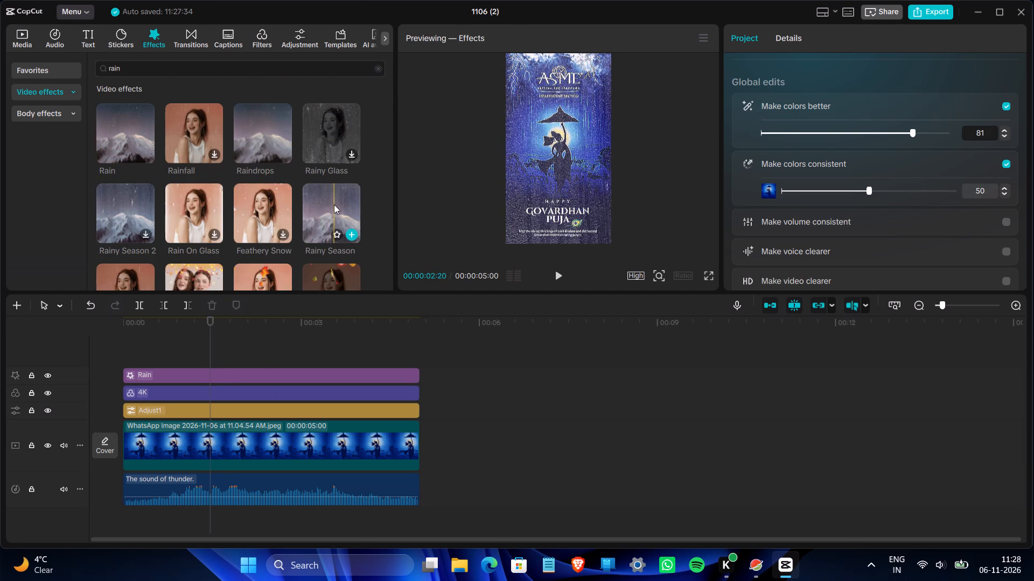
scroll(334, 205, down, 3)
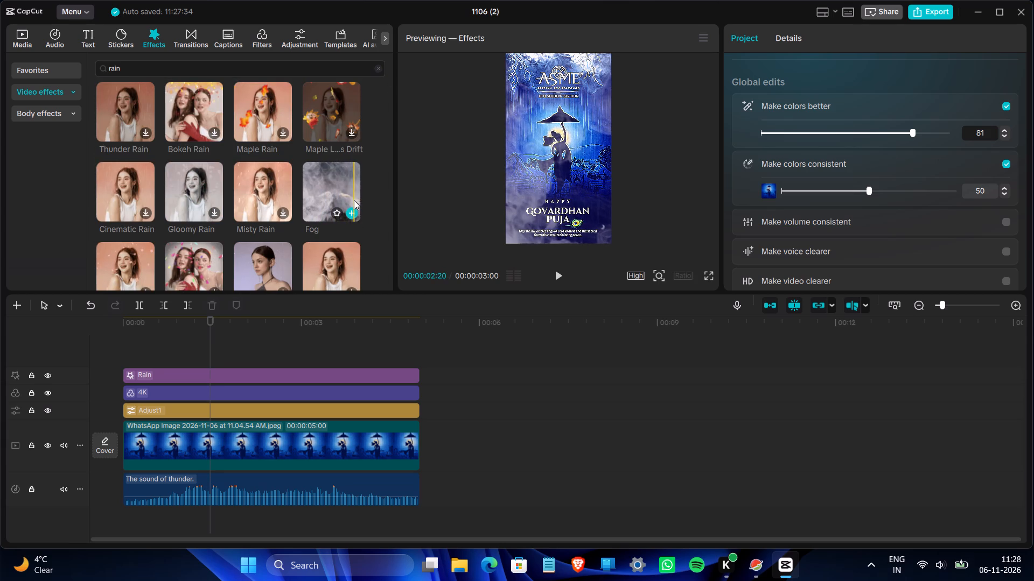
Search the video effects library for "thunder".
click(202, 75)
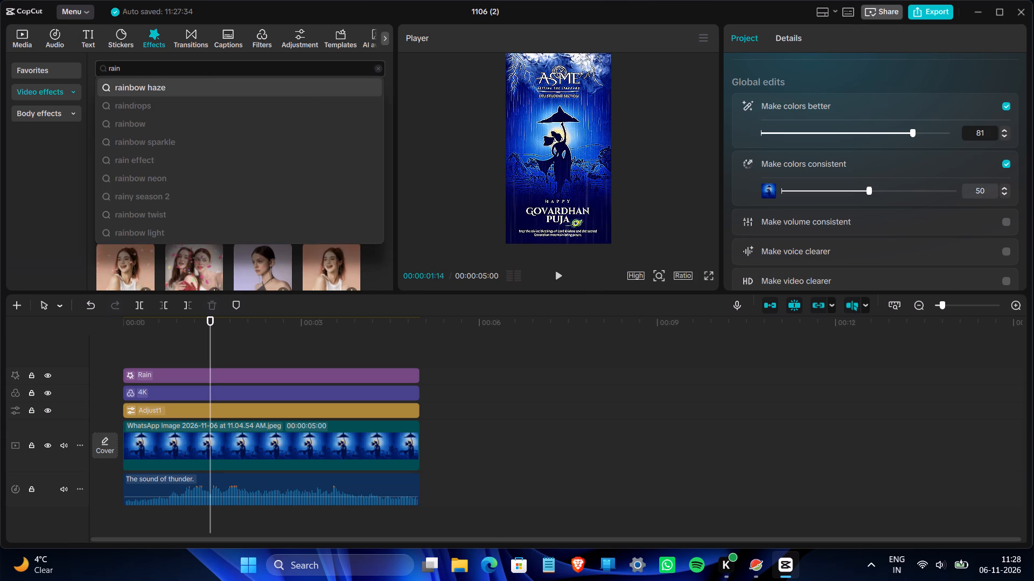
key(BackSpace)
key(BackSpace)
key(BackSpace)
key(BackSpace)
key(BackSpace)
key(BackSpace)
key(BackSpace)
key(BackSpace)
key(BackSpace)
key(BackSpace)
key(BackSpace)
key(BackSpace)
key(BackSpace)
key(BackSpace)
text(thu)
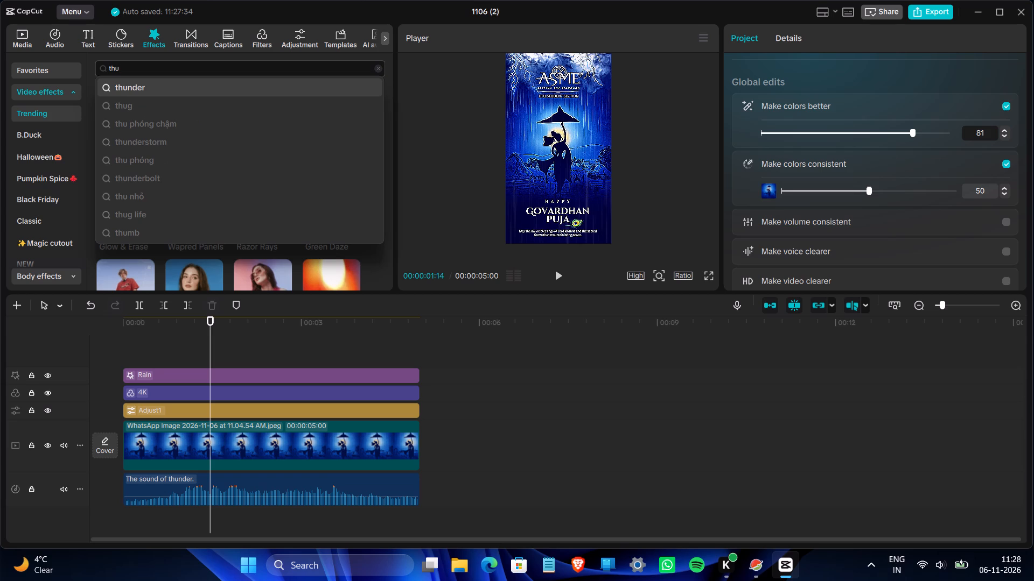
key(Return)
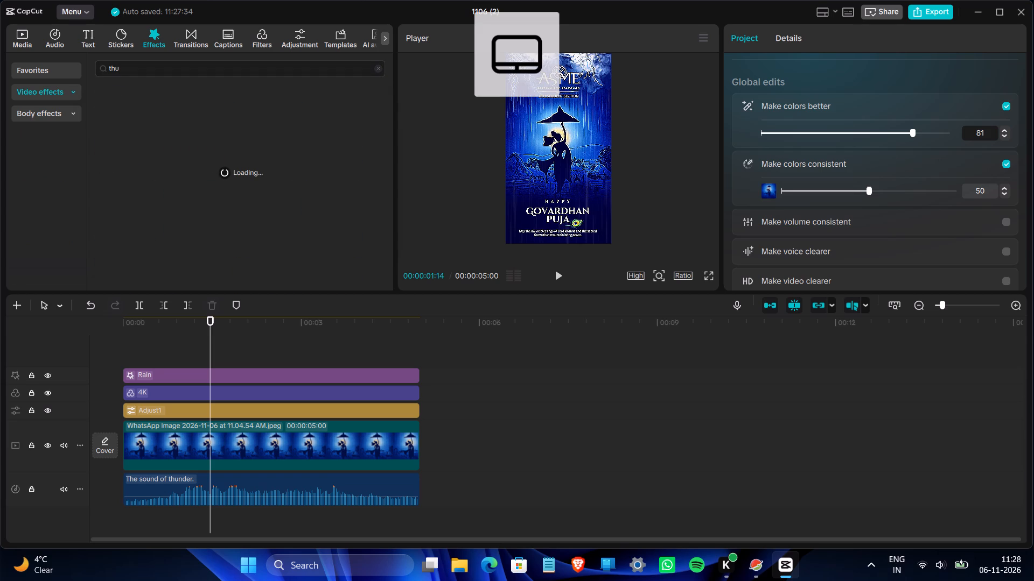
click(193, 73)
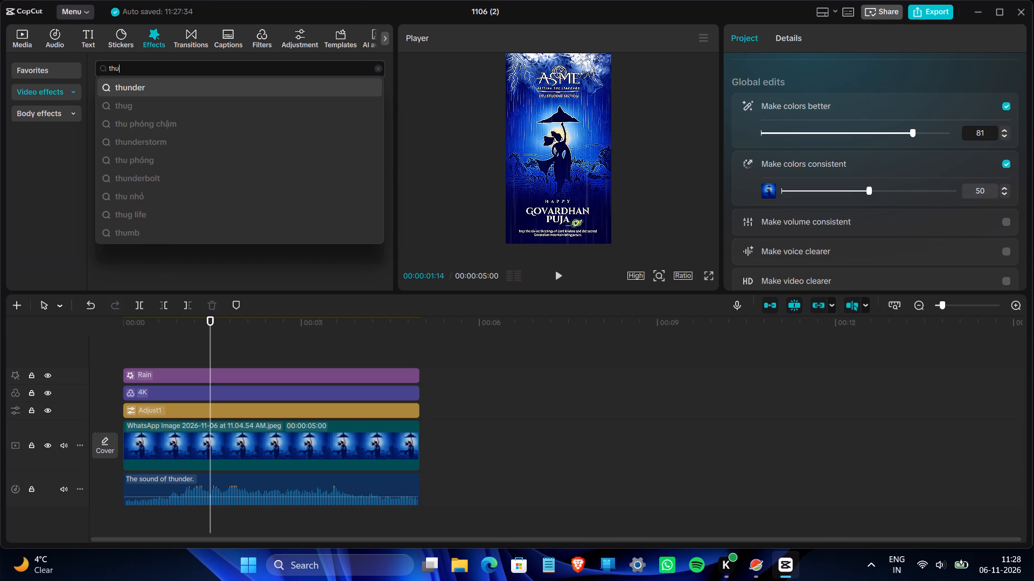
click(176, 83)
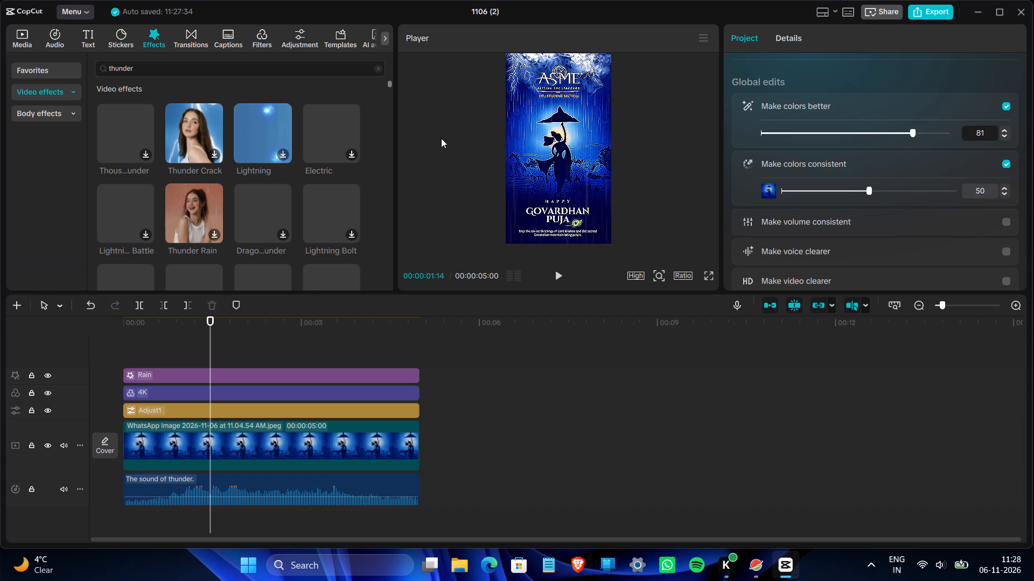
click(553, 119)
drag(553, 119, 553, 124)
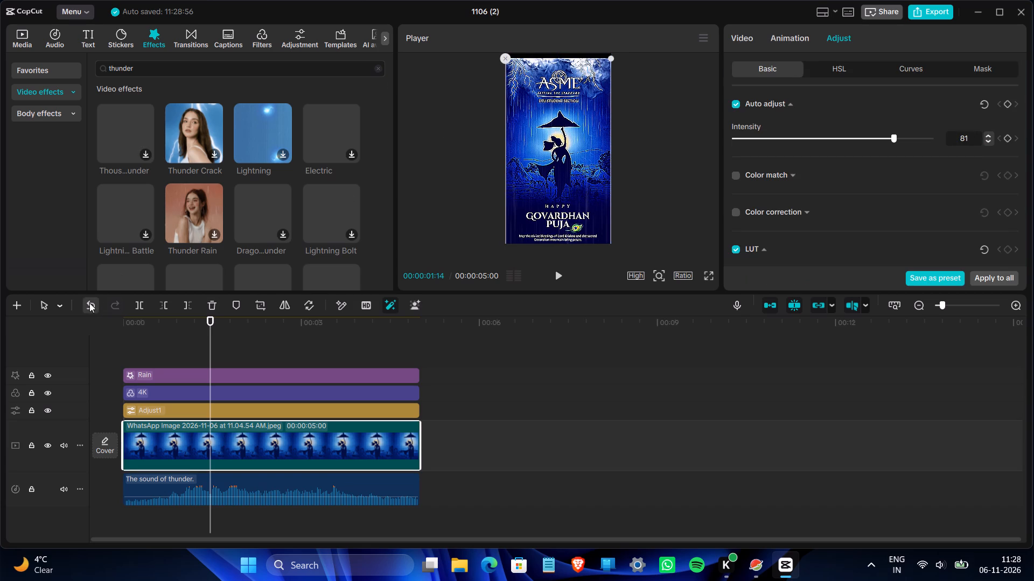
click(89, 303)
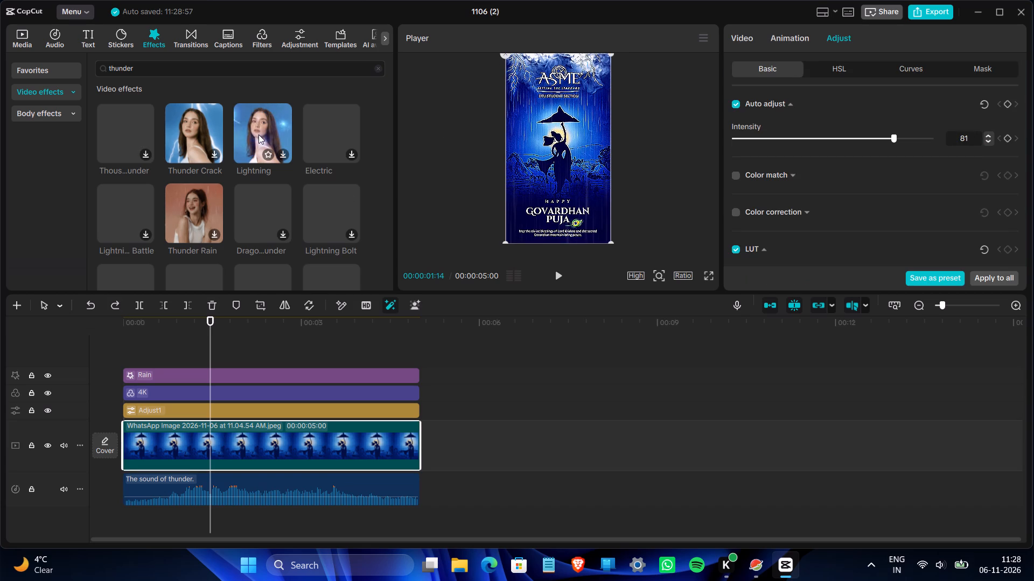
Load the Lightning, Thunder Crack and Thunder Rain effects among the thunder results and preview Lightning on the poster.
click(254, 133)
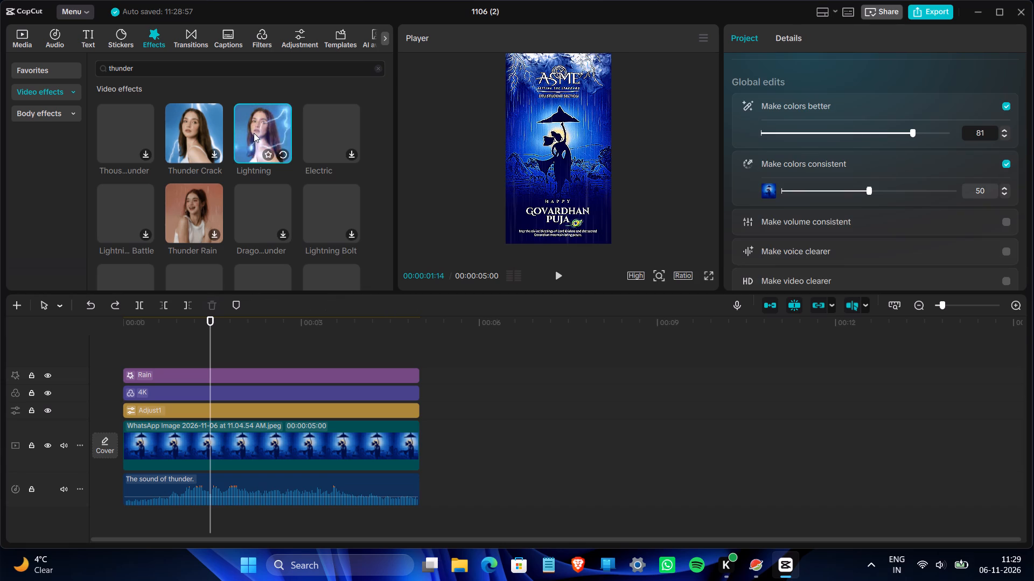
click(143, 131)
click(207, 123)
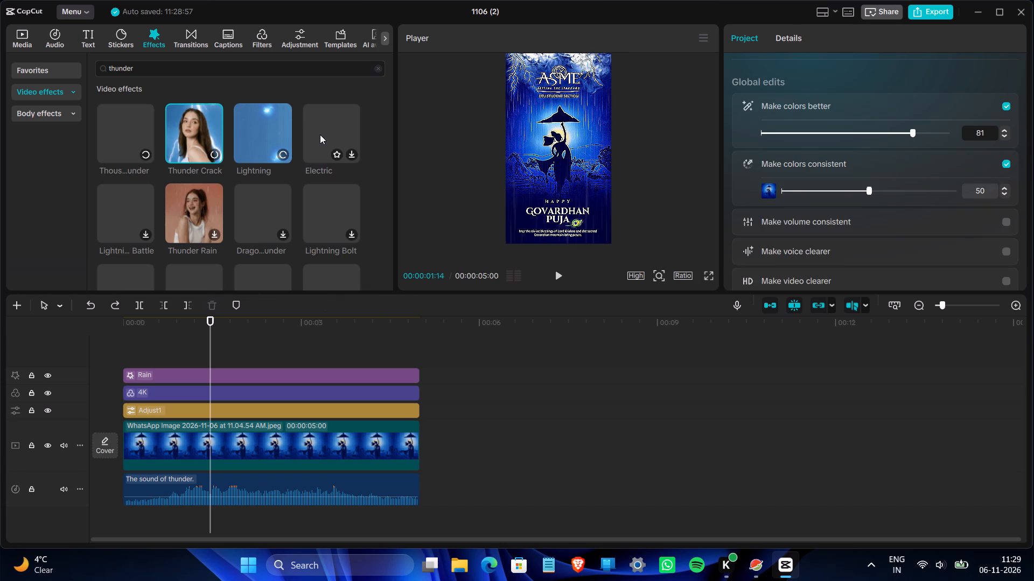
click(189, 203)
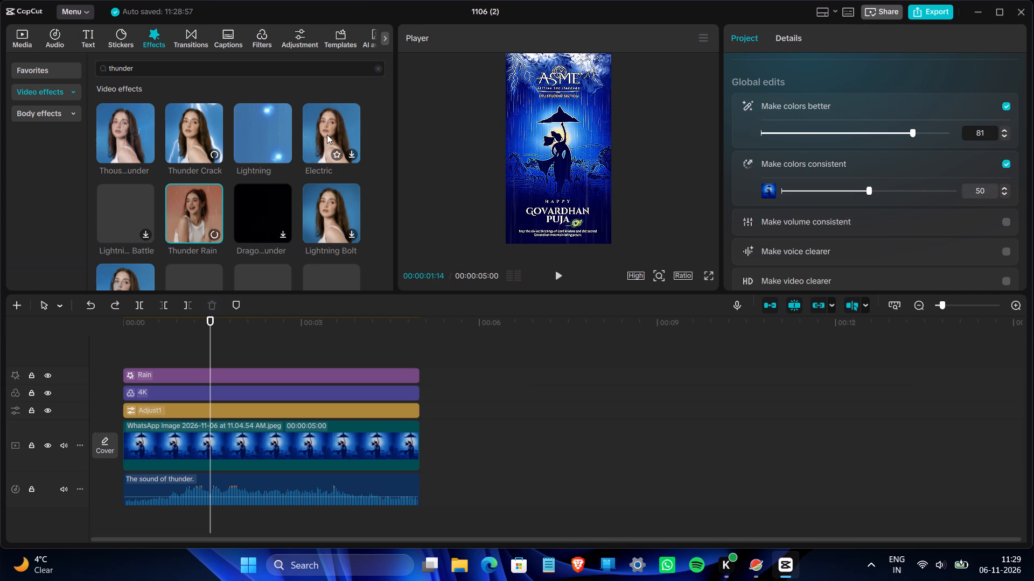
scroll(297, 203, down, 1)
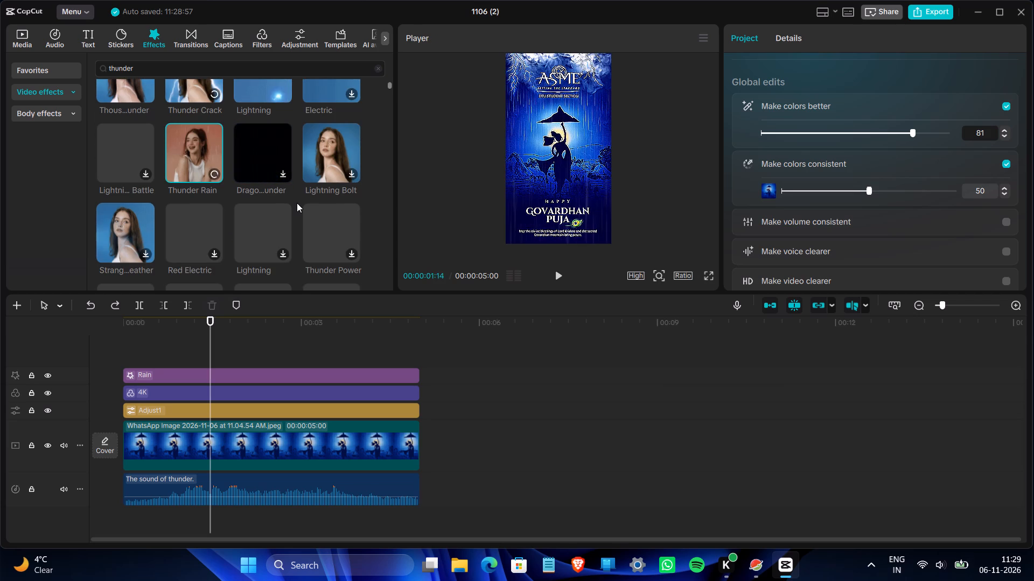
scroll(297, 203, up, 1)
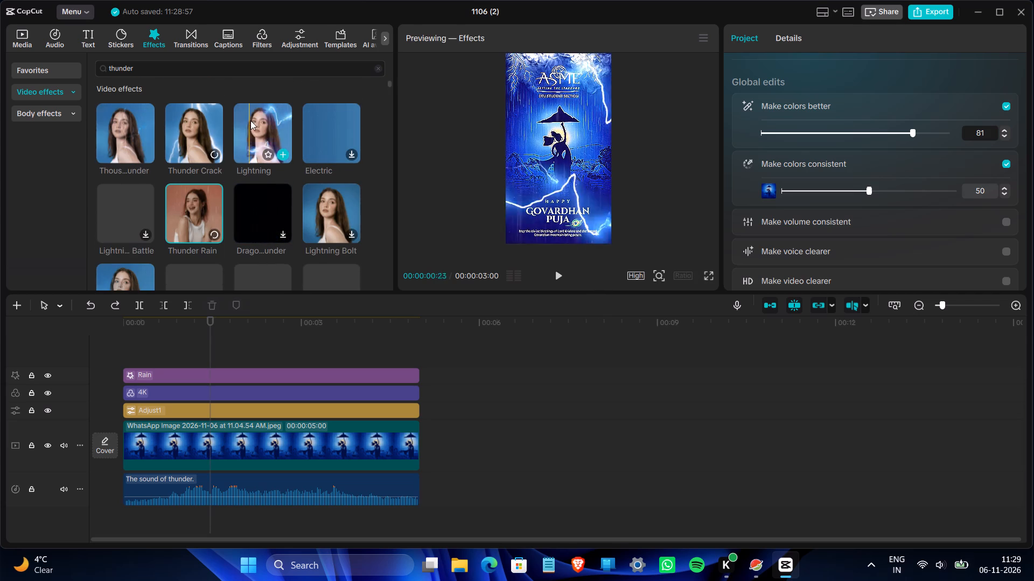
Add the Lightning effect to the timeline and stretch it over the full five-second poster clip.
click(285, 159)
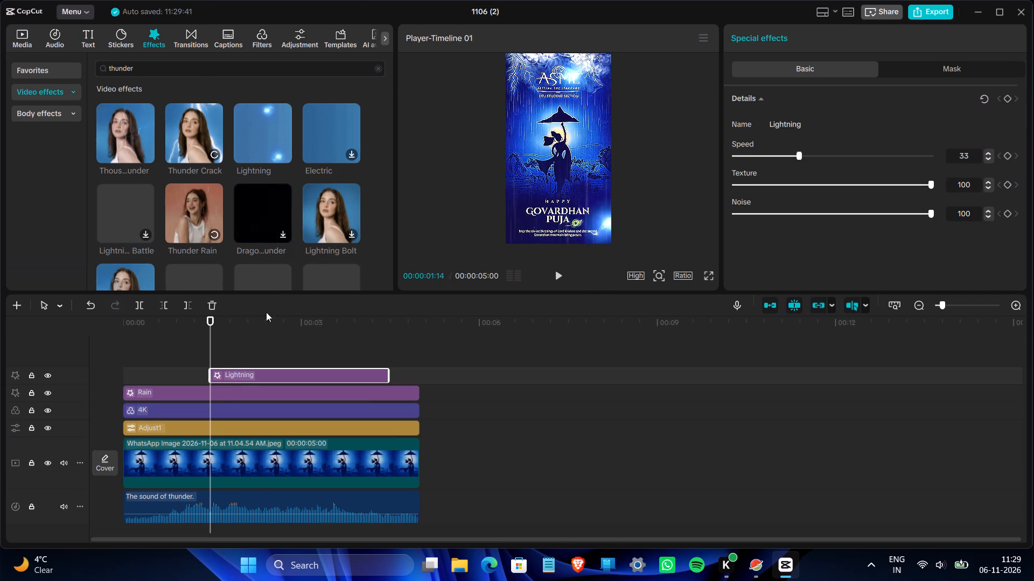
drag(212, 370, 183, 381)
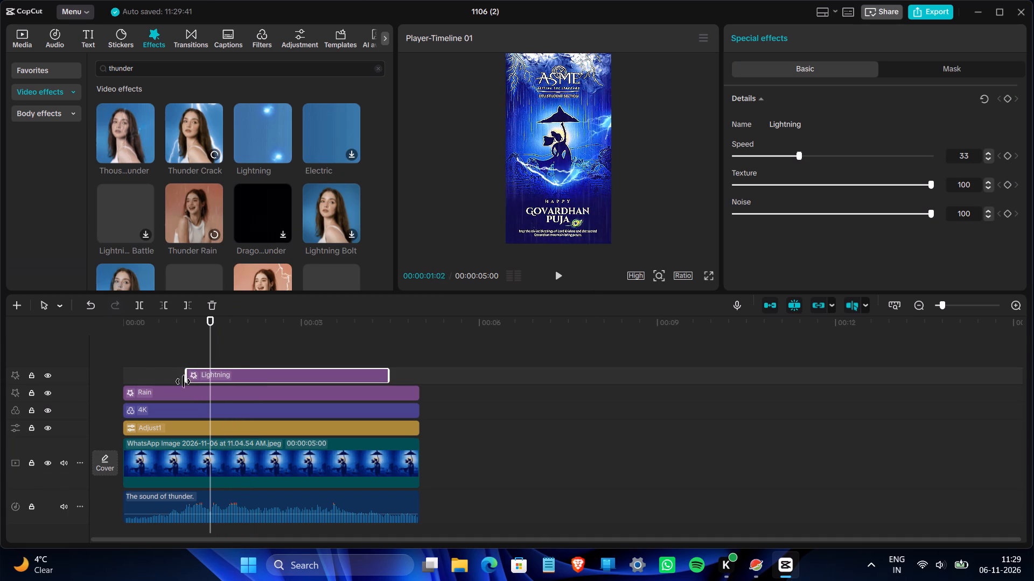
drag(183, 381, 120, 376)
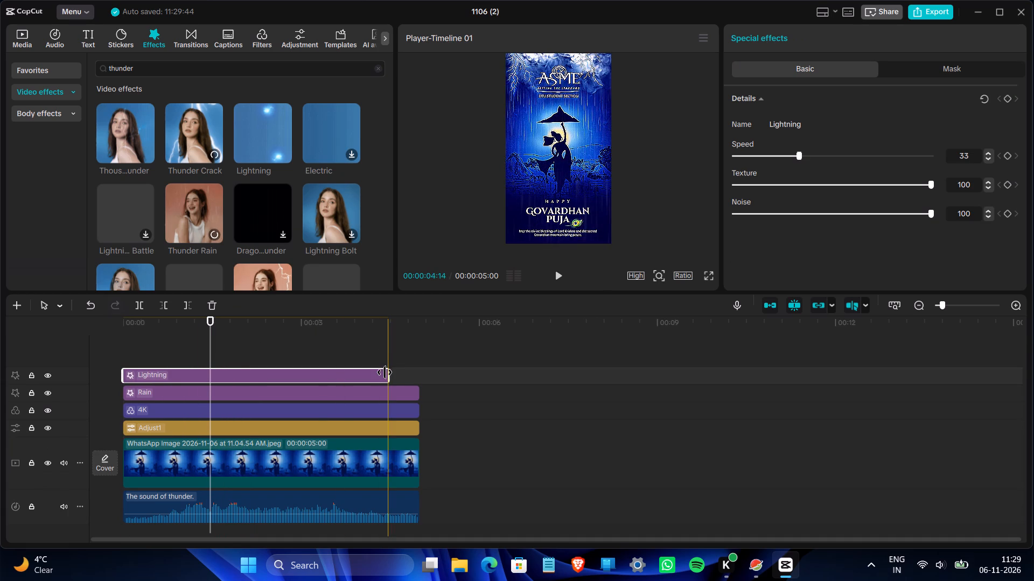
drag(385, 372, 414, 373)
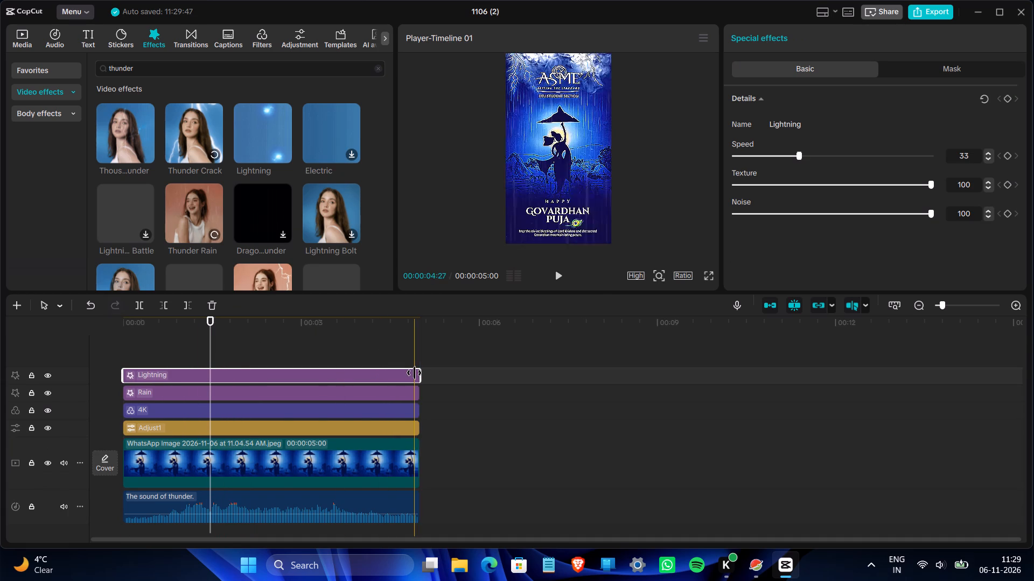
Play the poster video with the Lightning effect in full screen, then return to the editor.
click(711, 274)
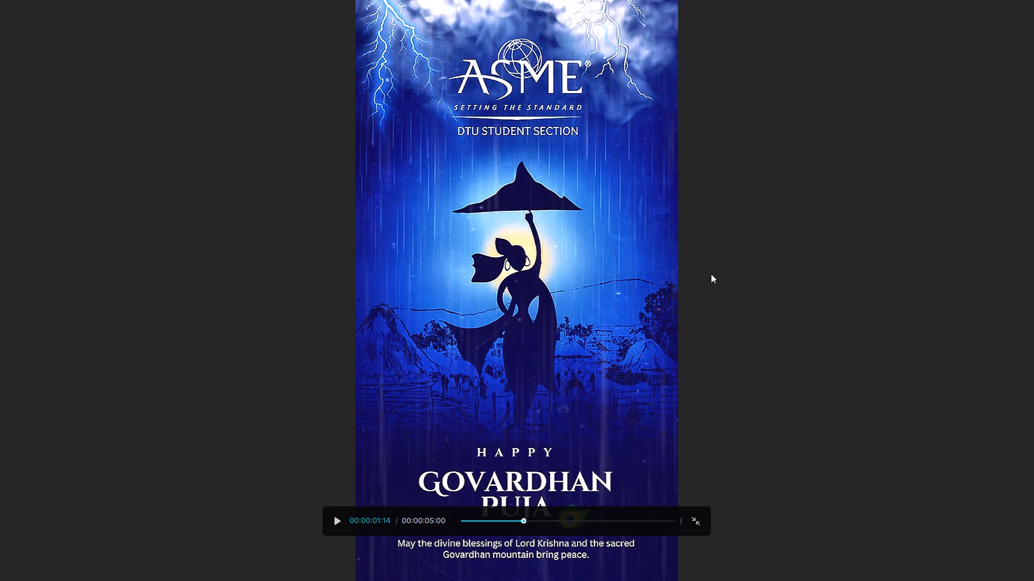
key(space)
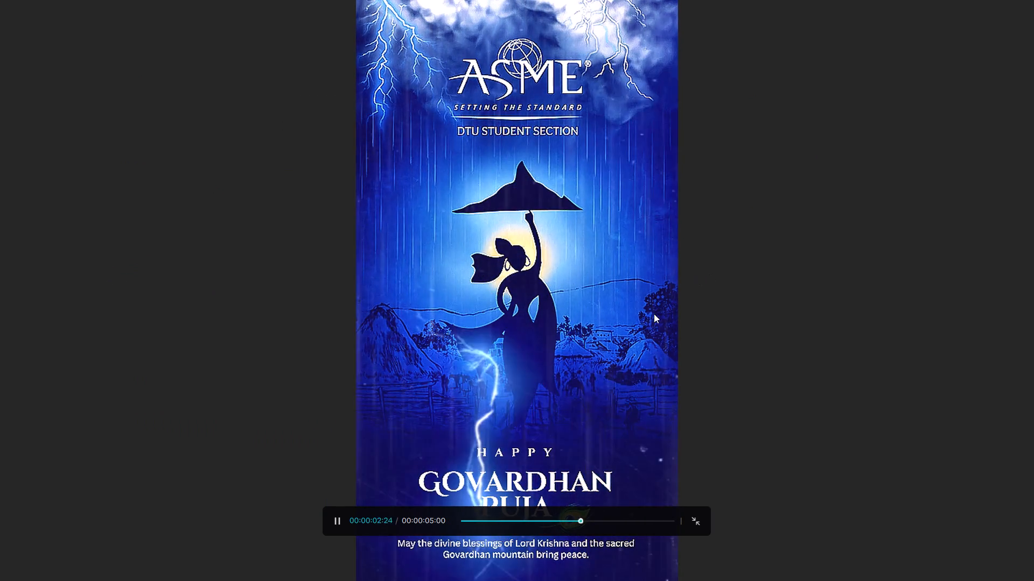
drag(612, 525, 560, 525)
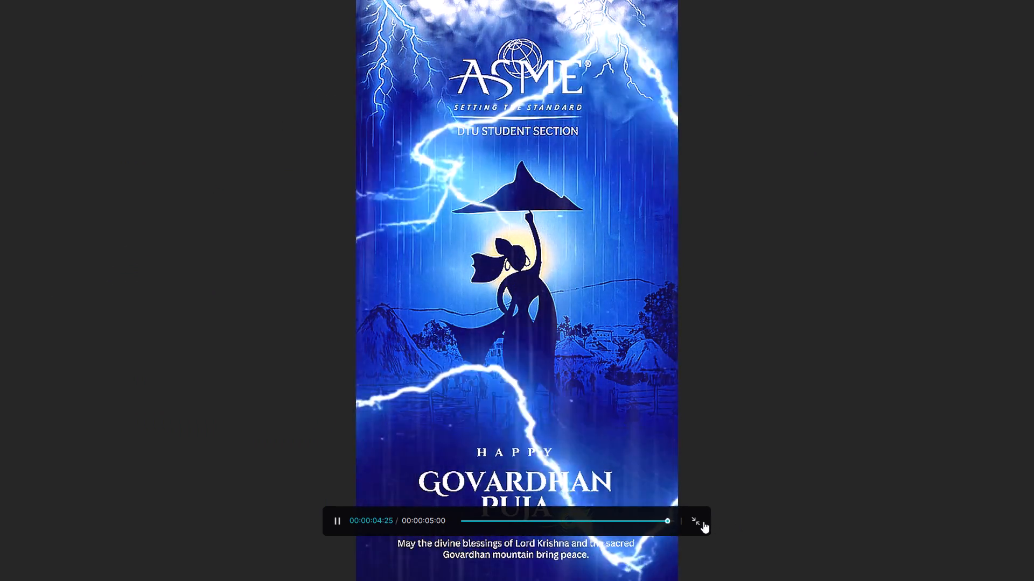
click(700, 521)
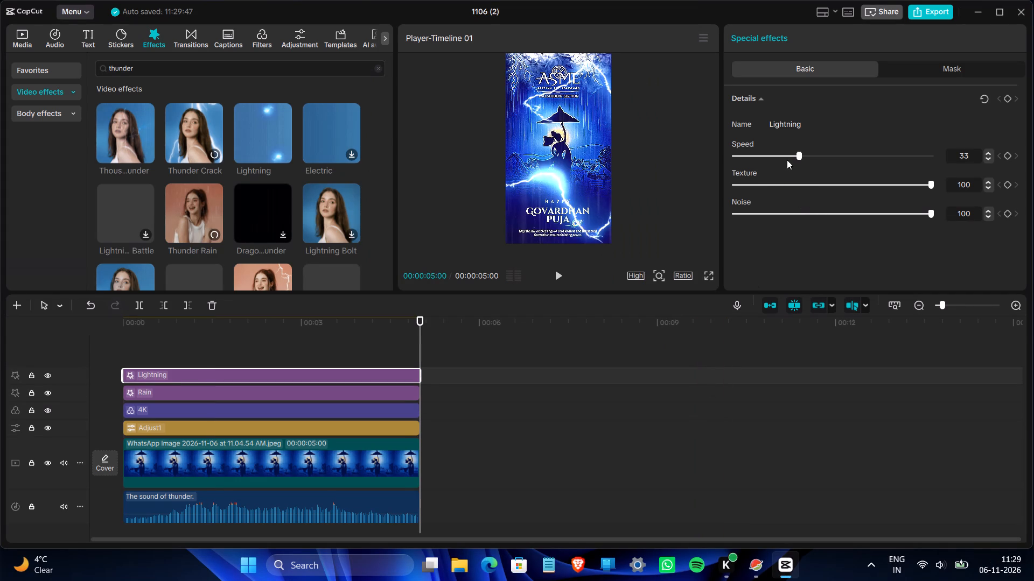
Set the Lightning effect's speed to 20 and its texture to 36.
drag(795, 156, 779, 158)
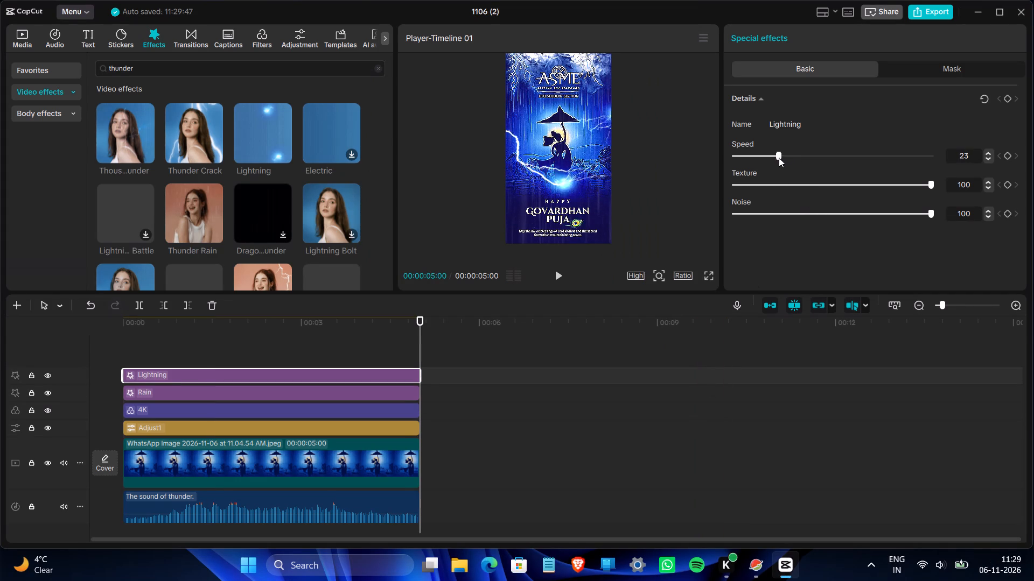
drag(779, 158, 774, 161)
drag(797, 183, 783, 185)
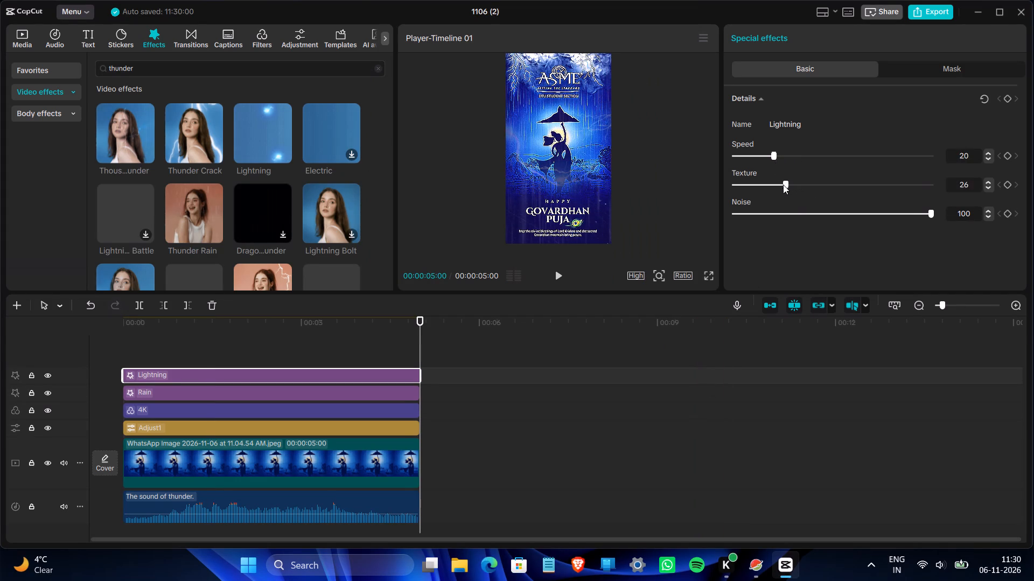
drag(783, 185, 805, 187)
Play the video in full screen to review the adjusted Lightning effect, then return to the editor.
click(712, 271)
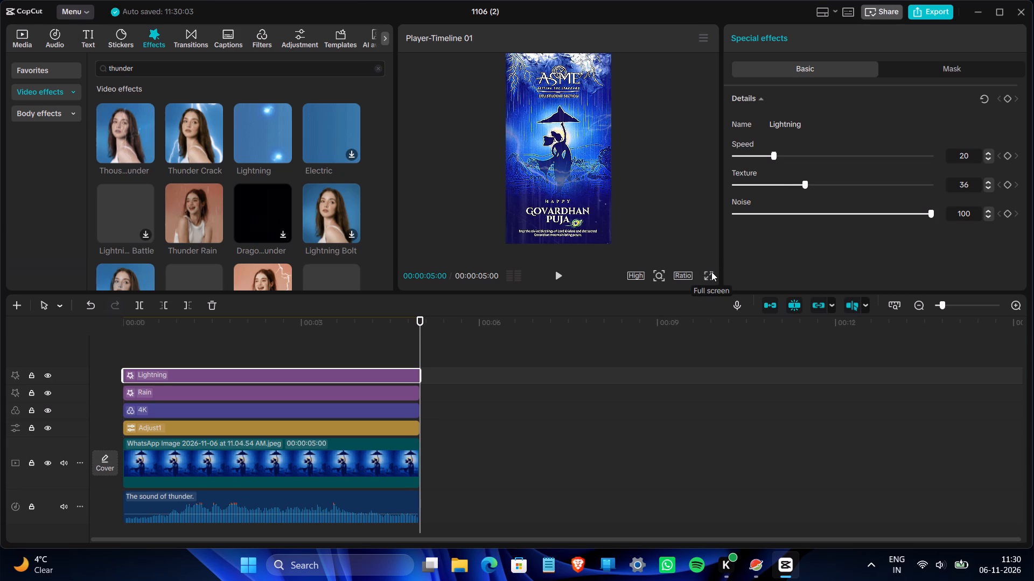
click(711, 272)
key(space)
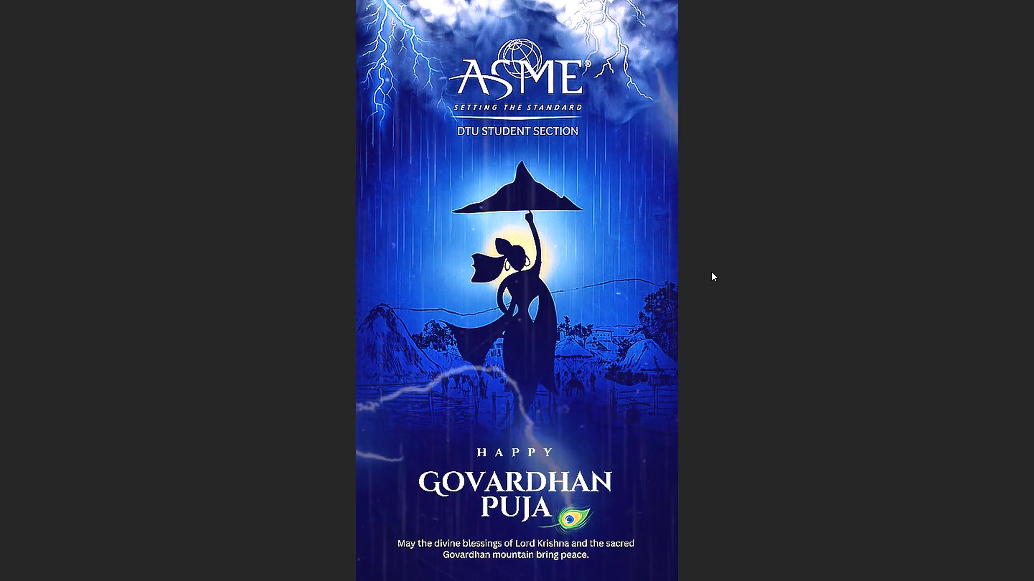
click(571, 298)
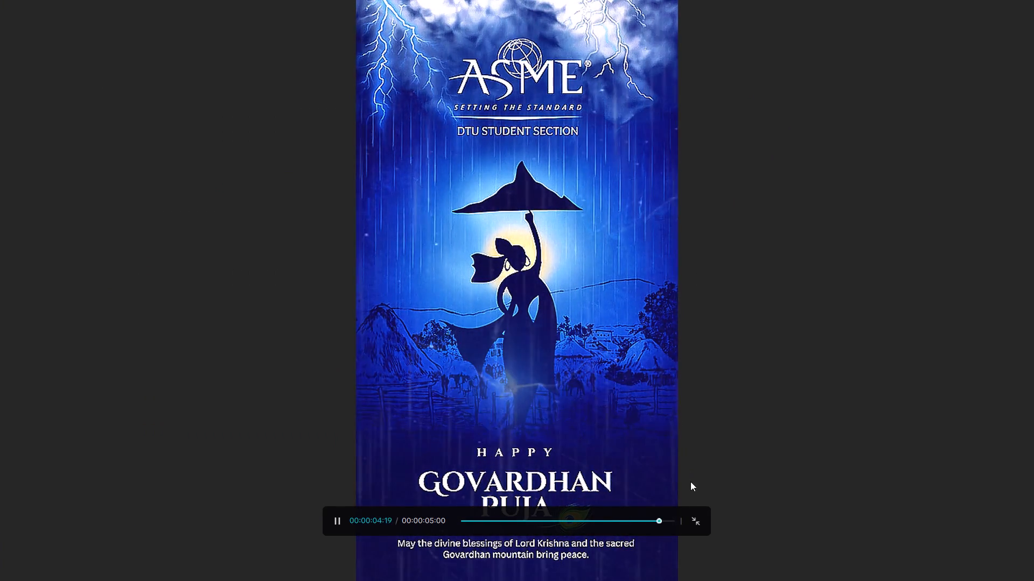
click(693, 516)
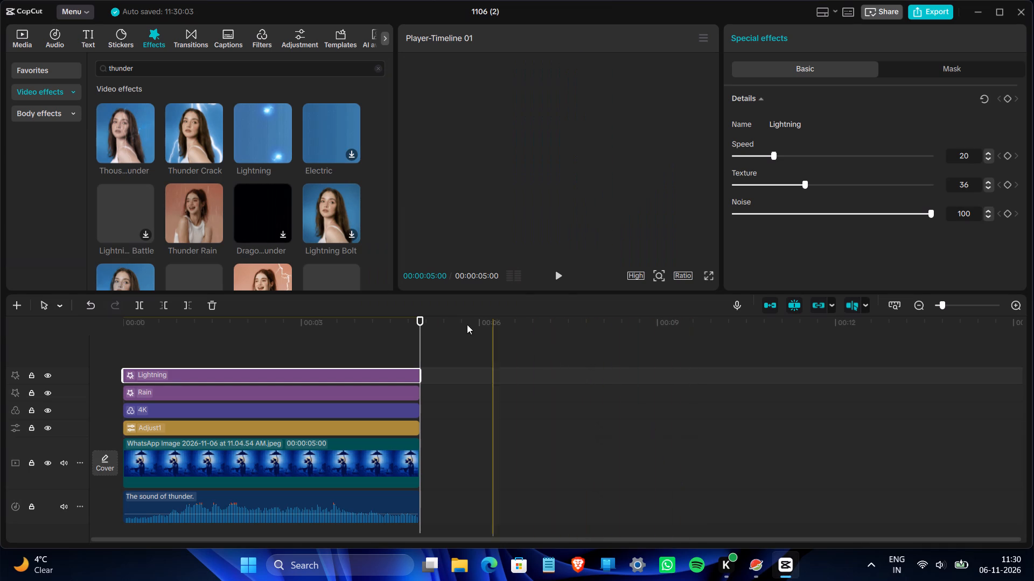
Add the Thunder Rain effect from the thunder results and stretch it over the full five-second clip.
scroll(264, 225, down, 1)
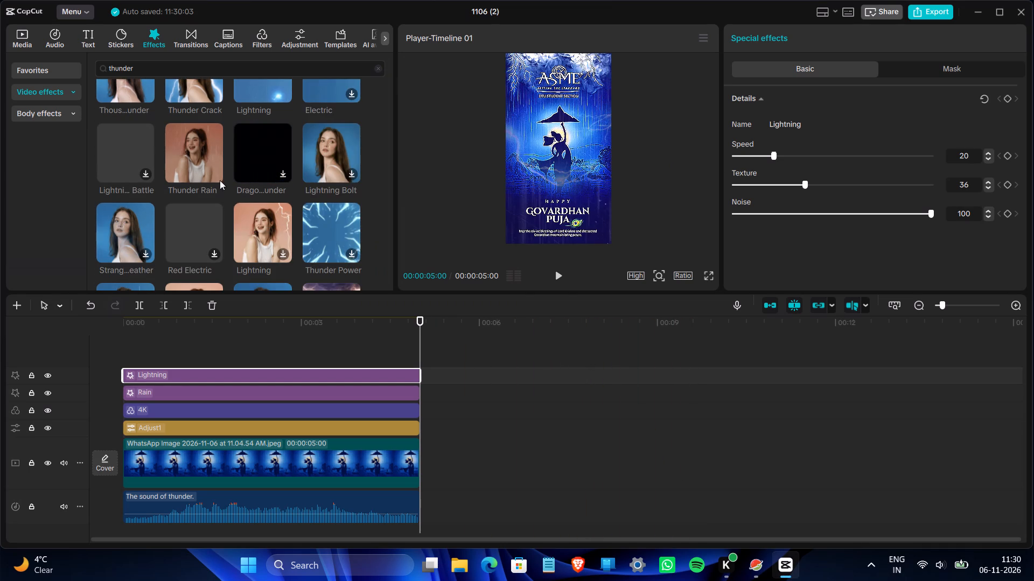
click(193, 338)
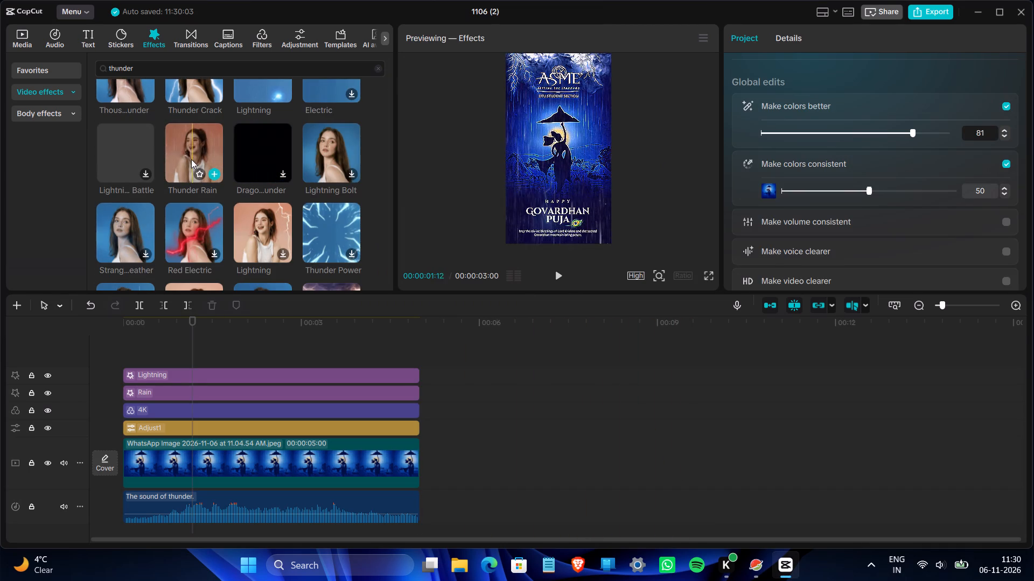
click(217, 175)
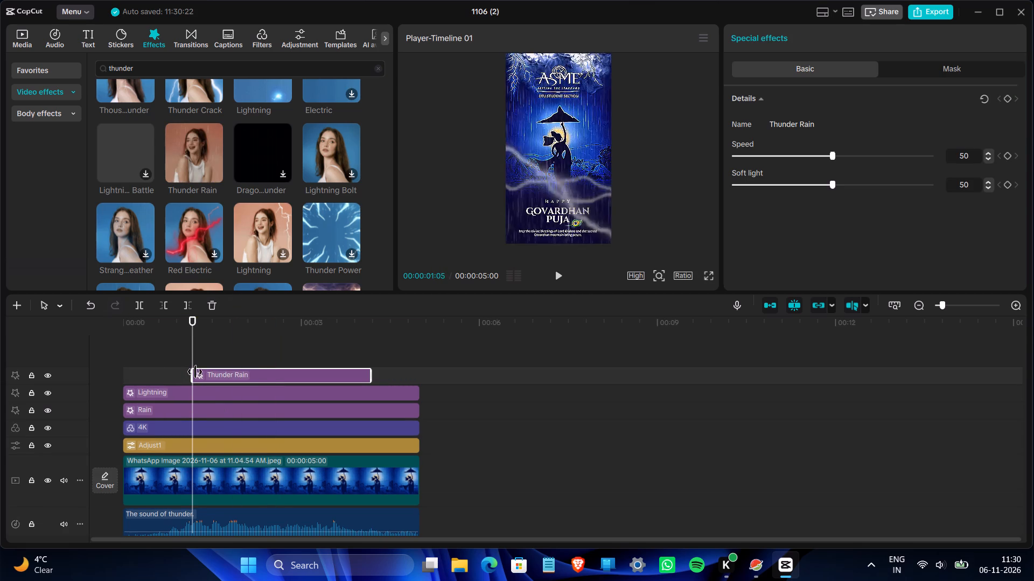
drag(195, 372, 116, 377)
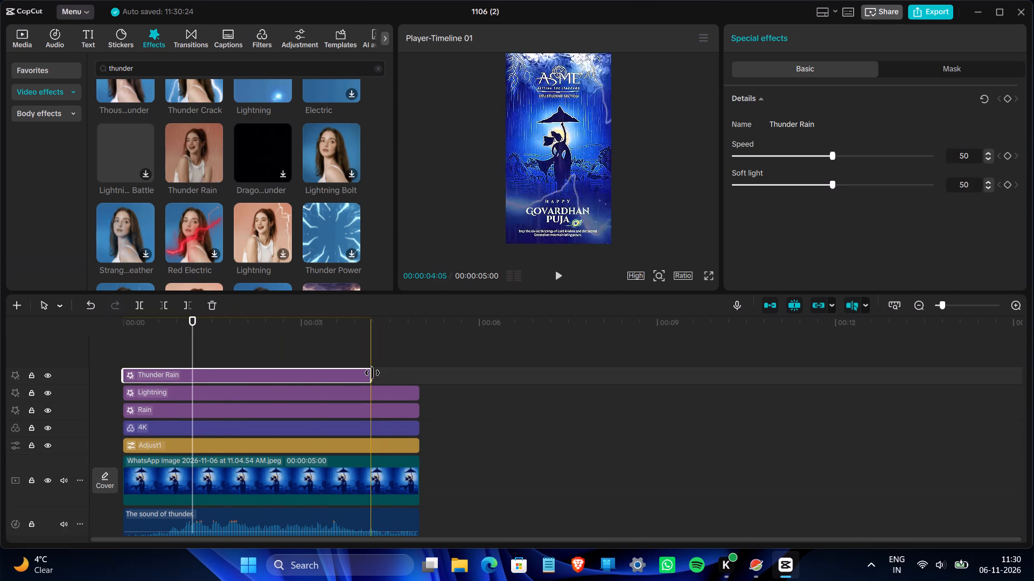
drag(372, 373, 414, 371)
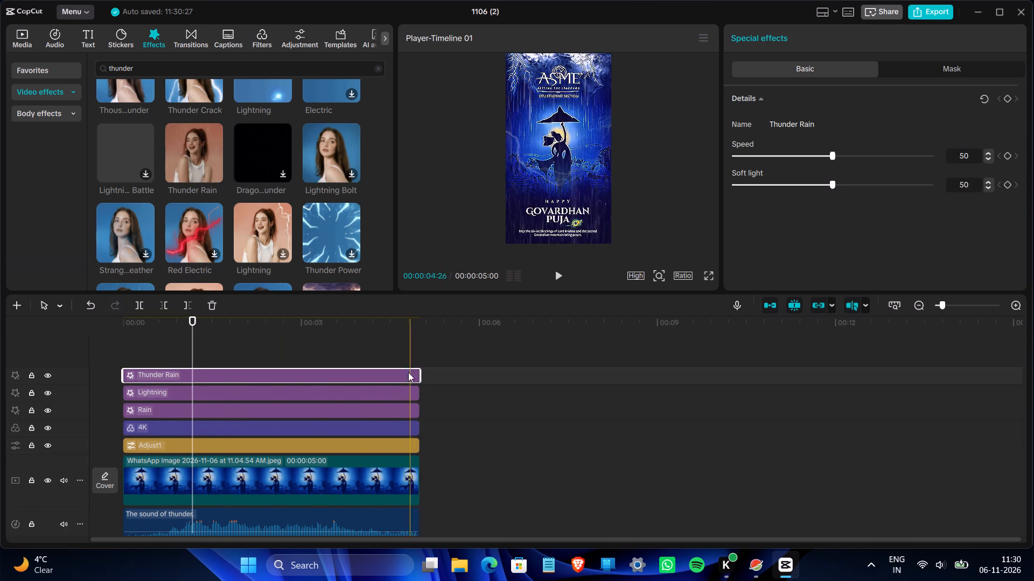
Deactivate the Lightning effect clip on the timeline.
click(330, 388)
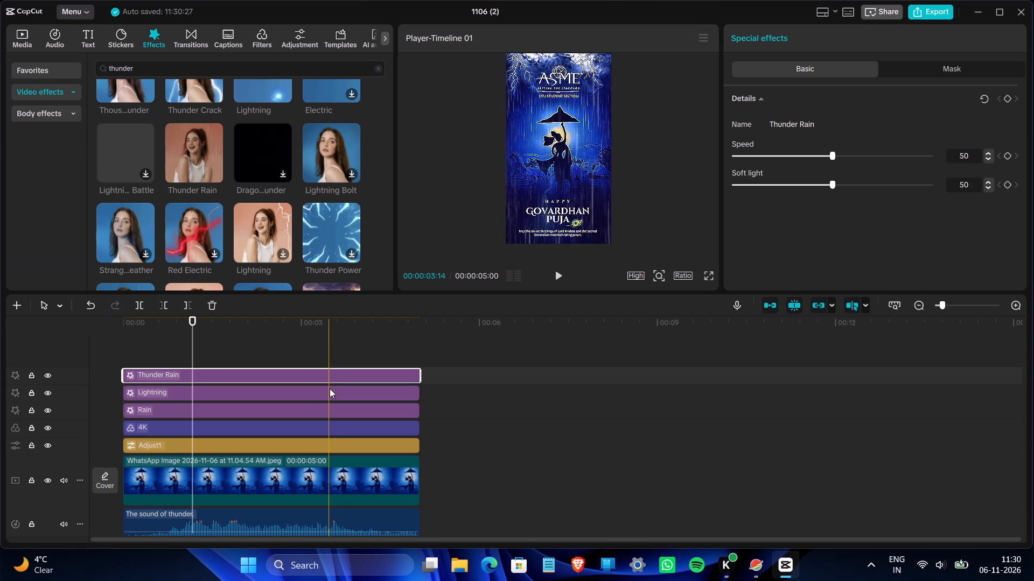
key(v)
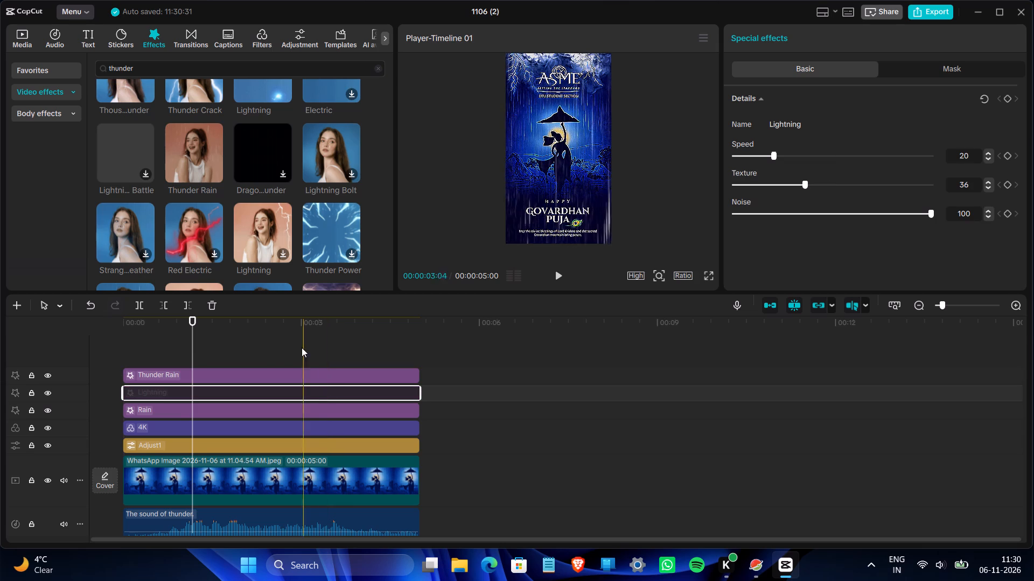
Play the video from near its start in full screen with Thunder Rain, then return to the editor.
click(132, 350)
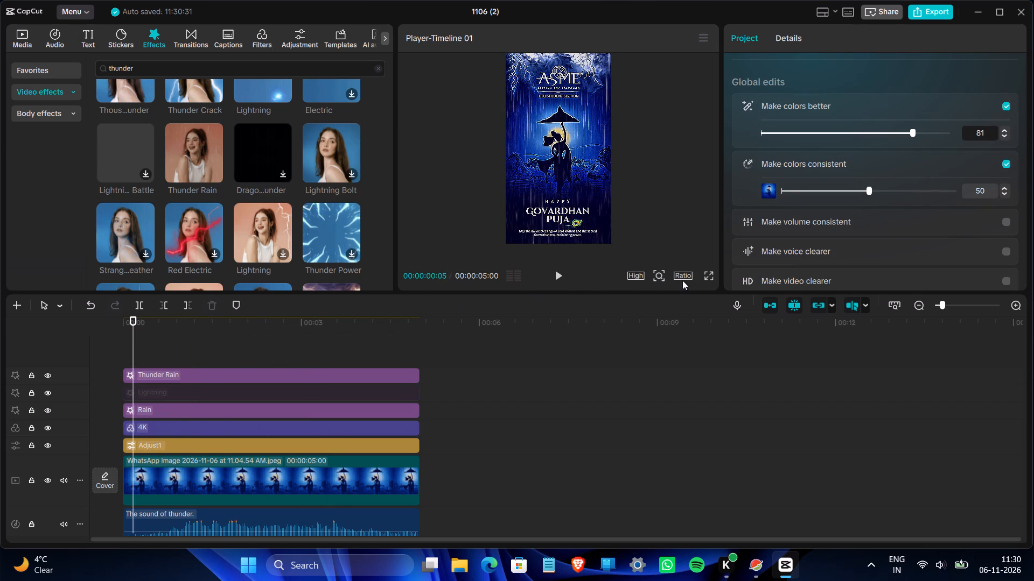
click(709, 275)
key(space)
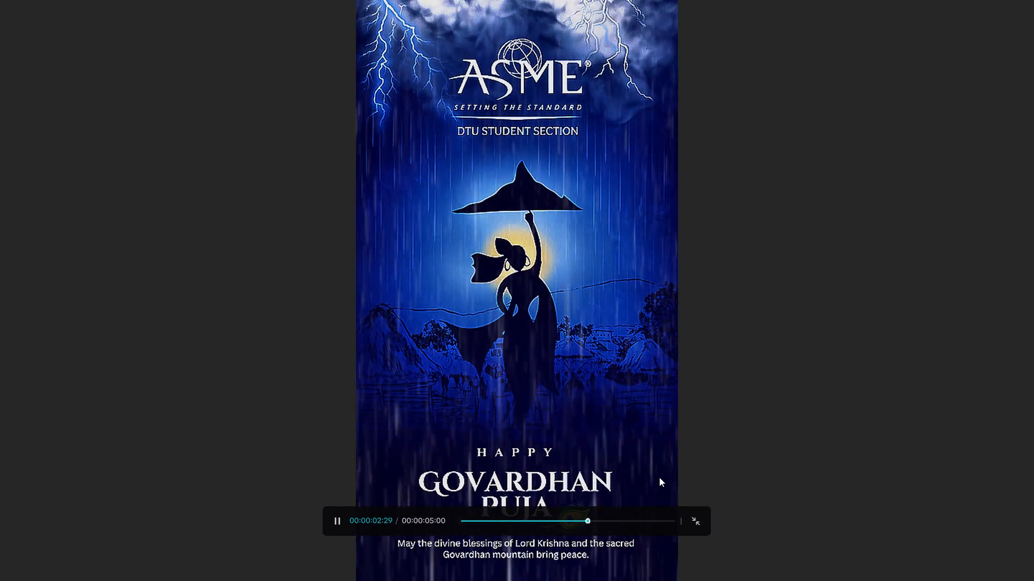
click(690, 517)
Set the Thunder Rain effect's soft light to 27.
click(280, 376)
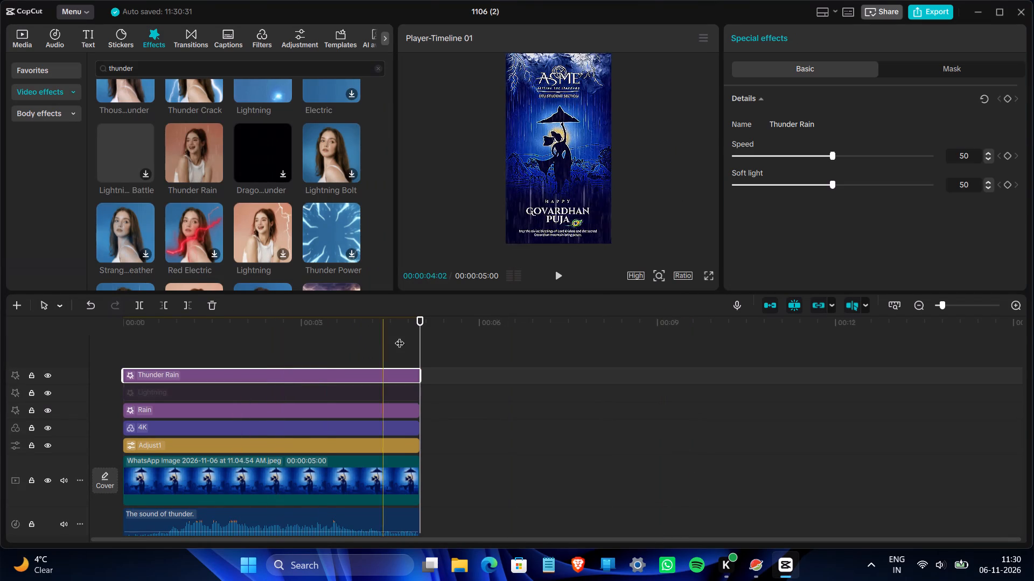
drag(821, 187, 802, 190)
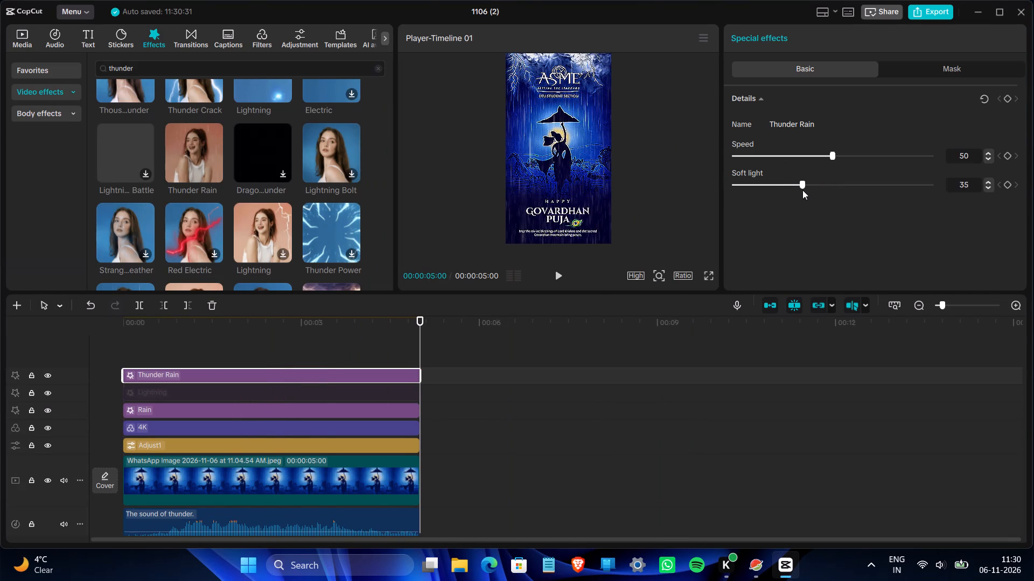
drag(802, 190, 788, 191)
Replay the video in the player with the softened Thunder Rain effect and move the playhead back near the start.
click(198, 336)
key(space)
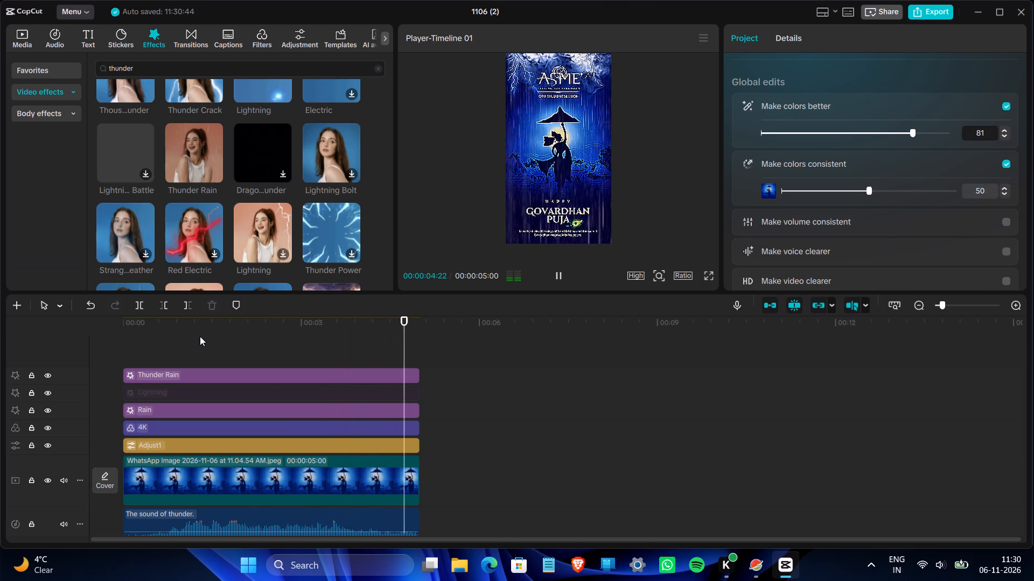
click(157, 349)
key(space)
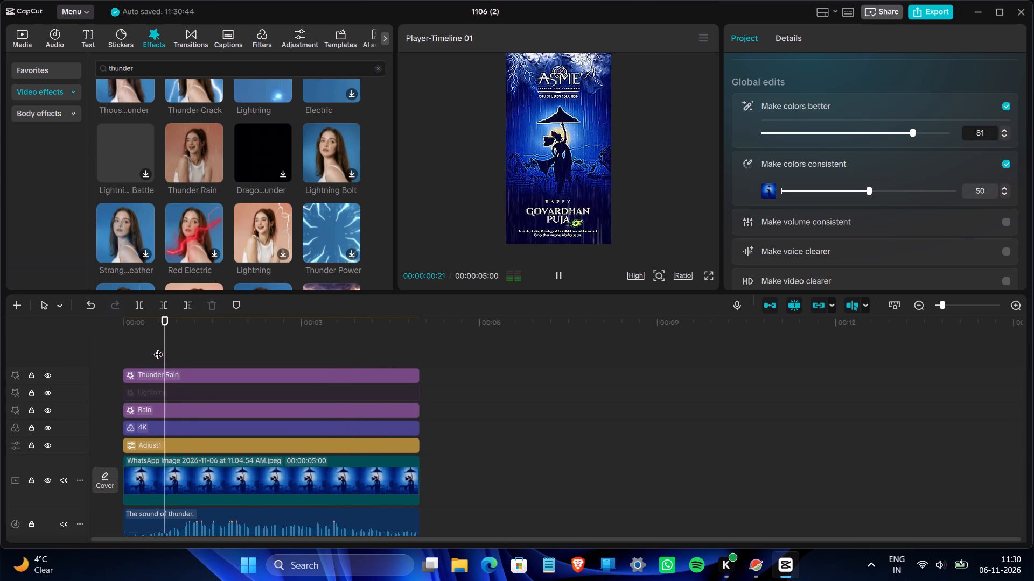
click(143, 356)
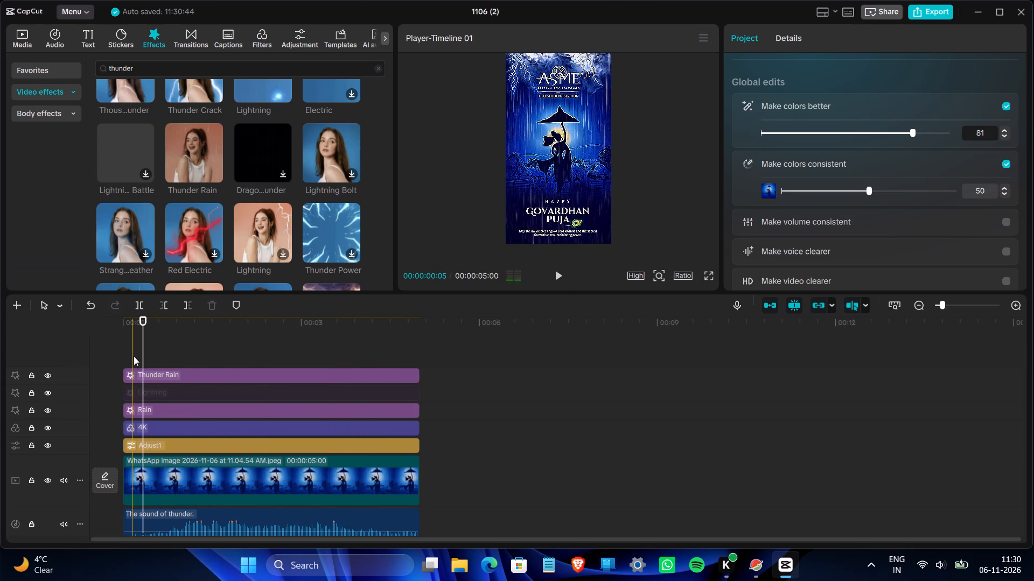
click(134, 356)
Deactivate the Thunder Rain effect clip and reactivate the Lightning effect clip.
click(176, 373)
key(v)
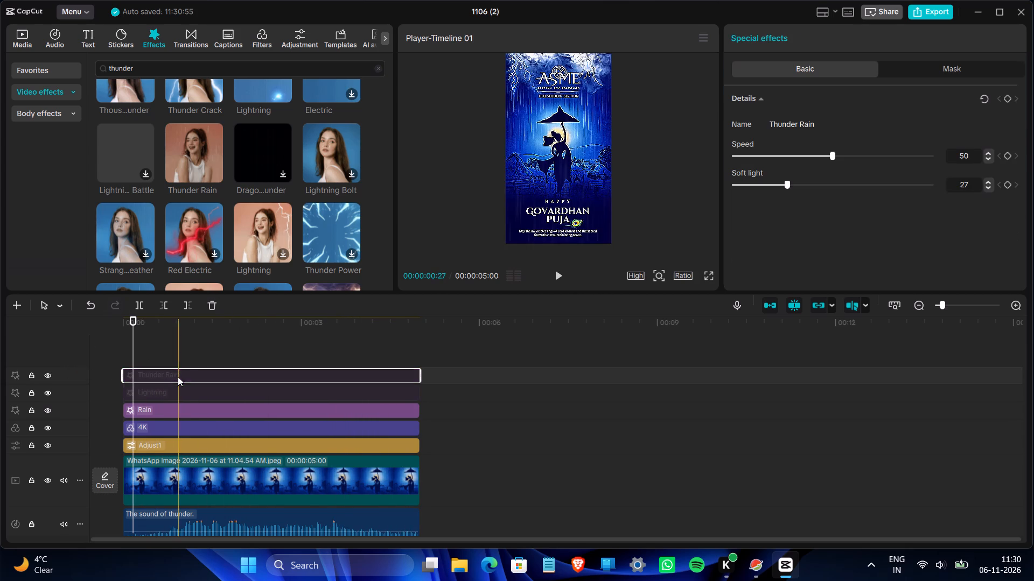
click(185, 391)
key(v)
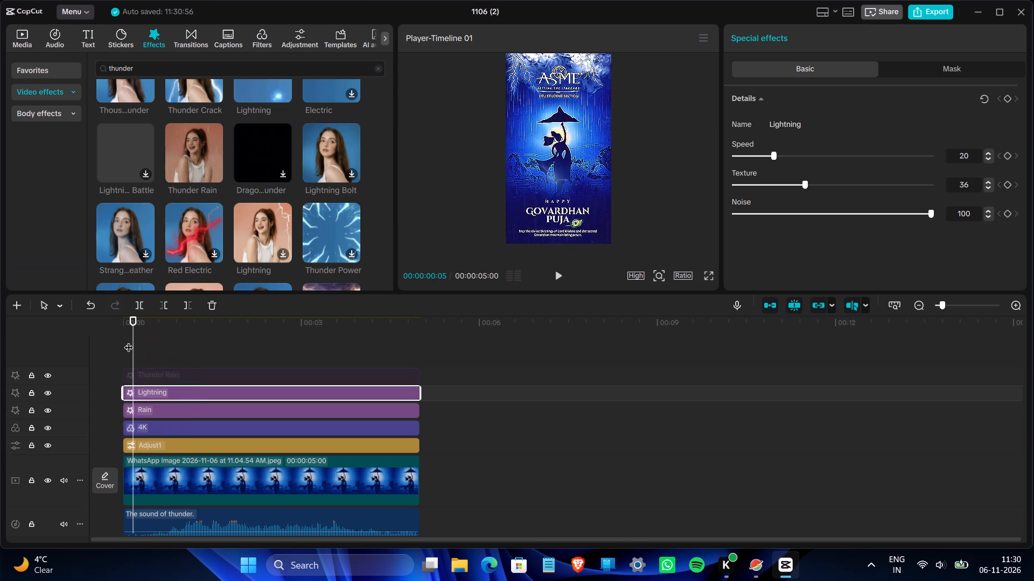
Play the video from the start with the Lightning effect for comparison.
click(129, 341)
key(space)
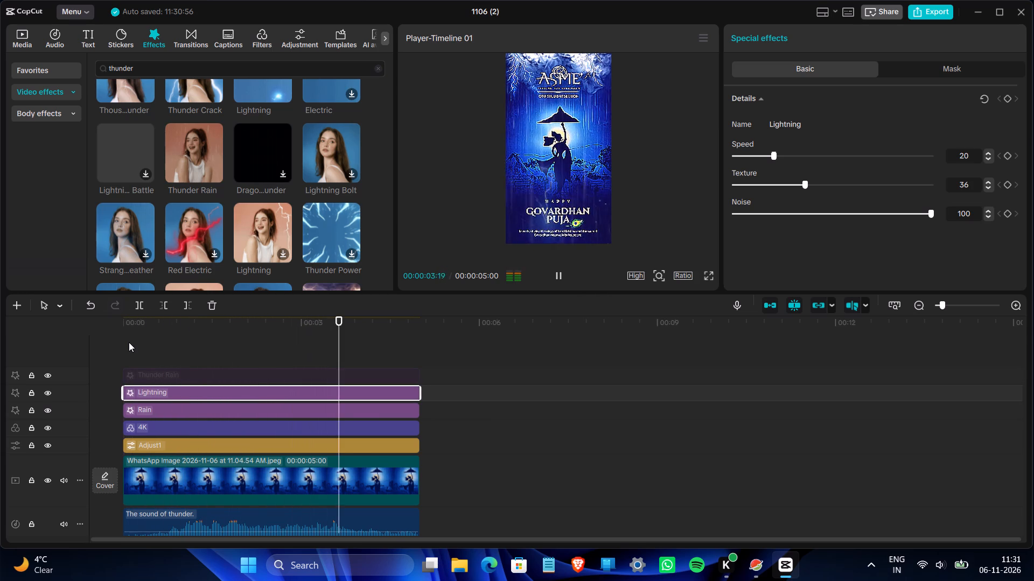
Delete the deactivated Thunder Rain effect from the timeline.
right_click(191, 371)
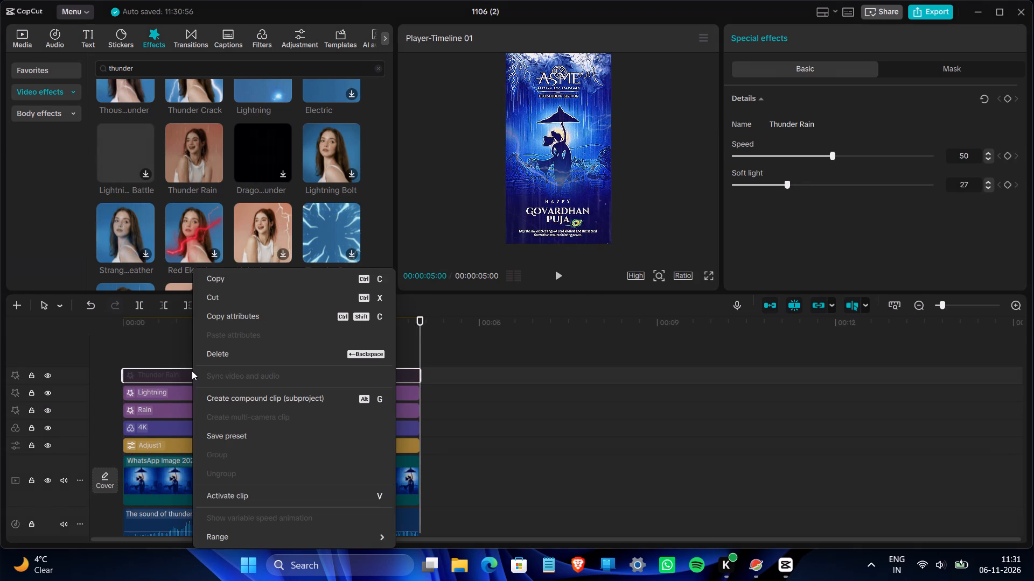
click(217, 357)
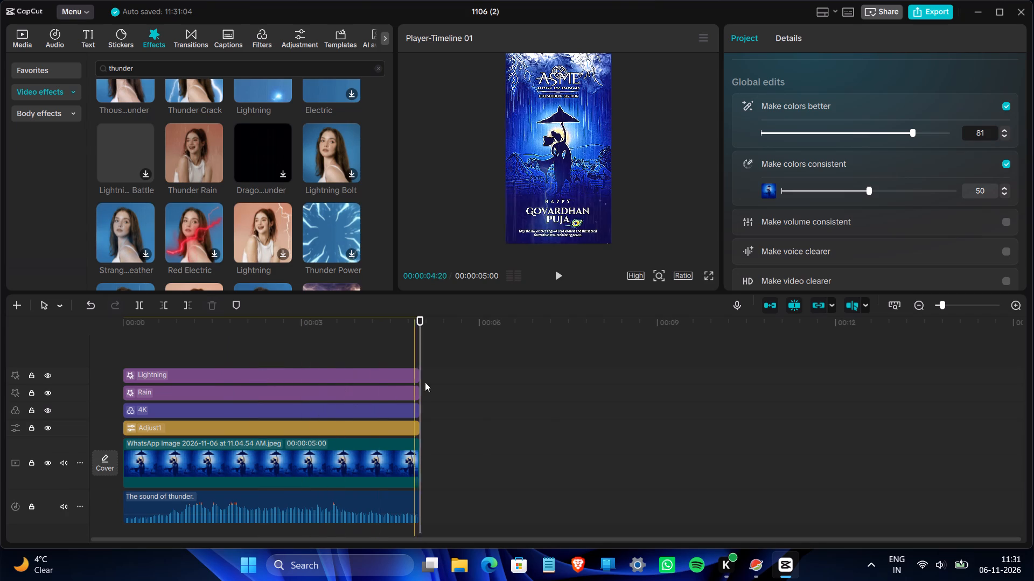
Export the video with the frame rate set to 60fps.
click(942, 12)
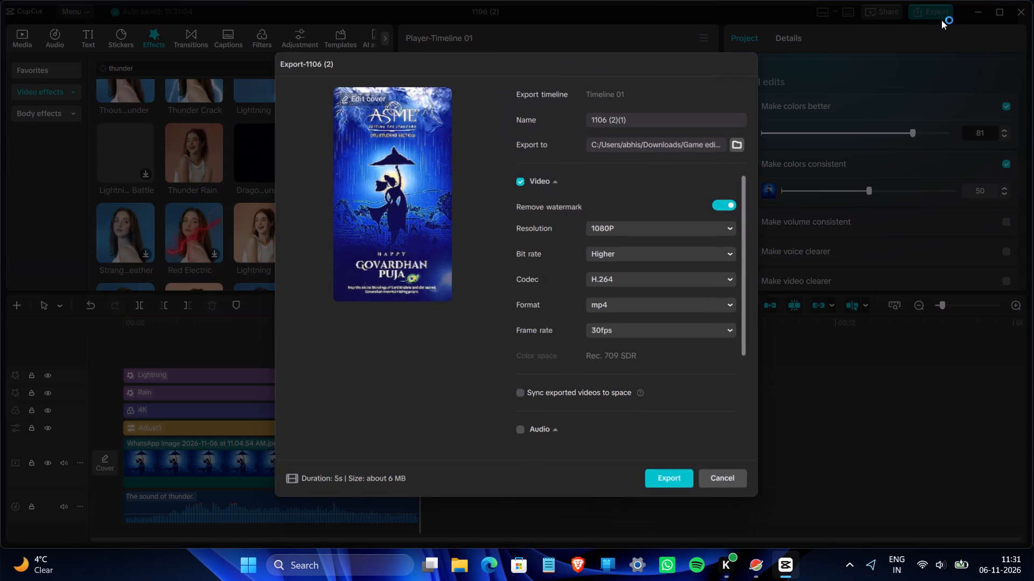
click(659, 331)
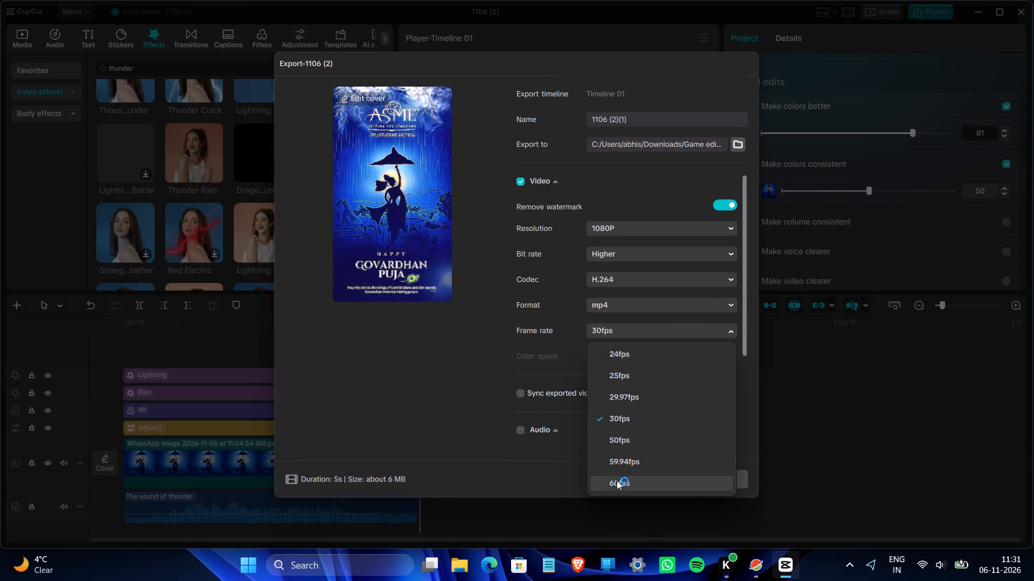
click(617, 485)
click(688, 475)
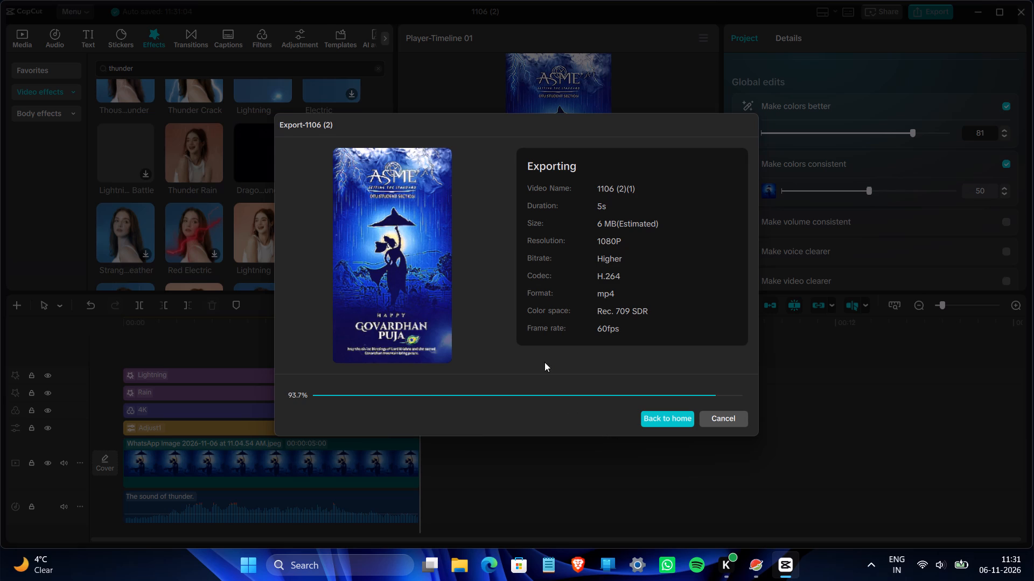
Open the exported video's folder in File Explorer and send 1106 (2)(1) to the device I2214 with Blip.
click(334, 472)
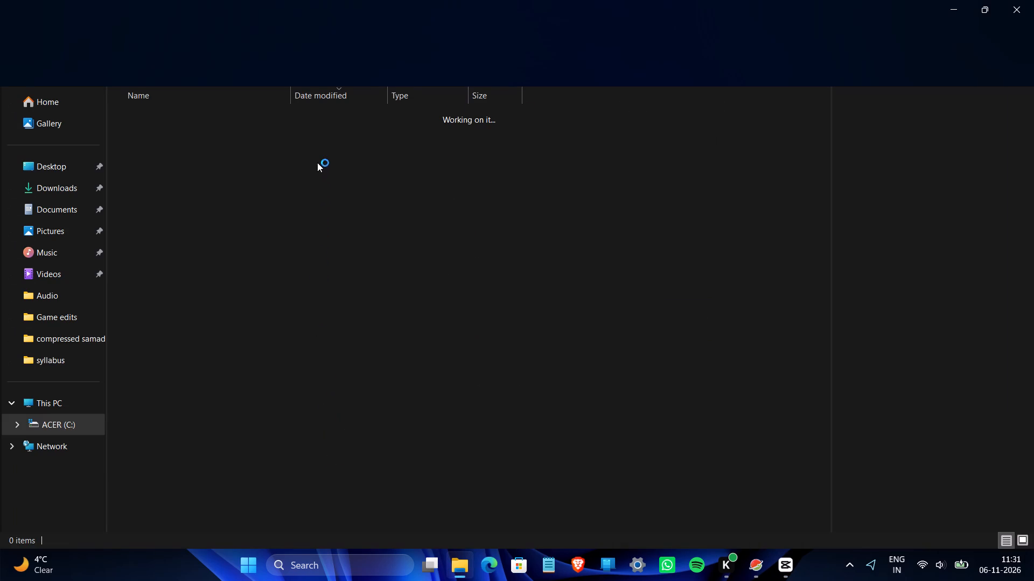
right_click(298, 130)
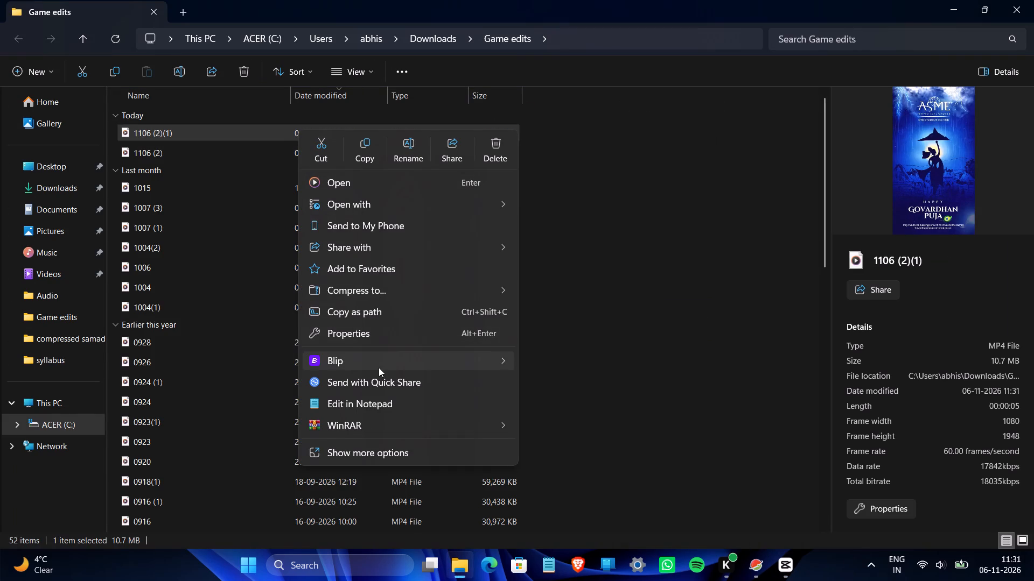
click(541, 363)
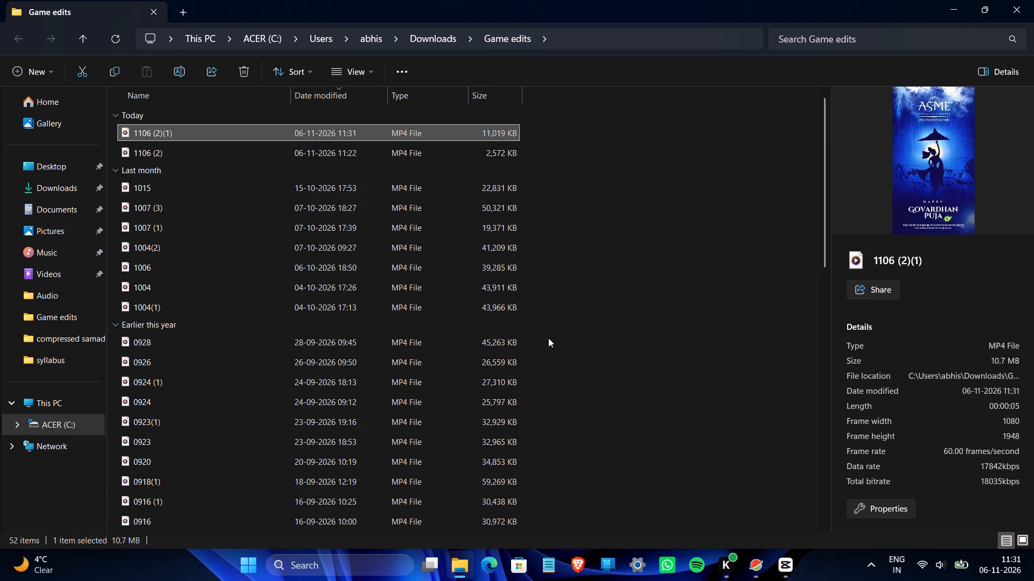
right_click(297, 135)
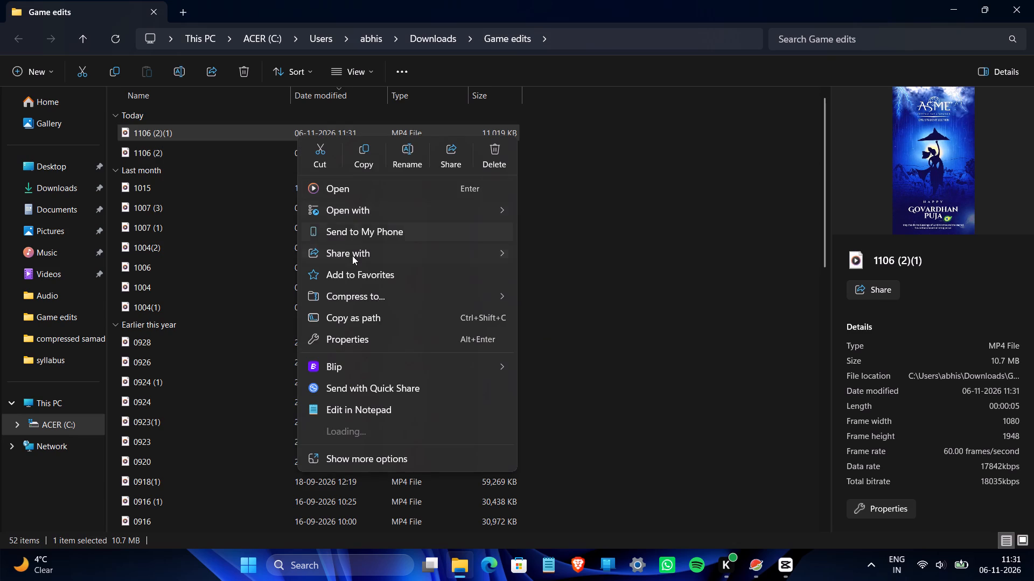
click(385, 359)
click(385, 365)
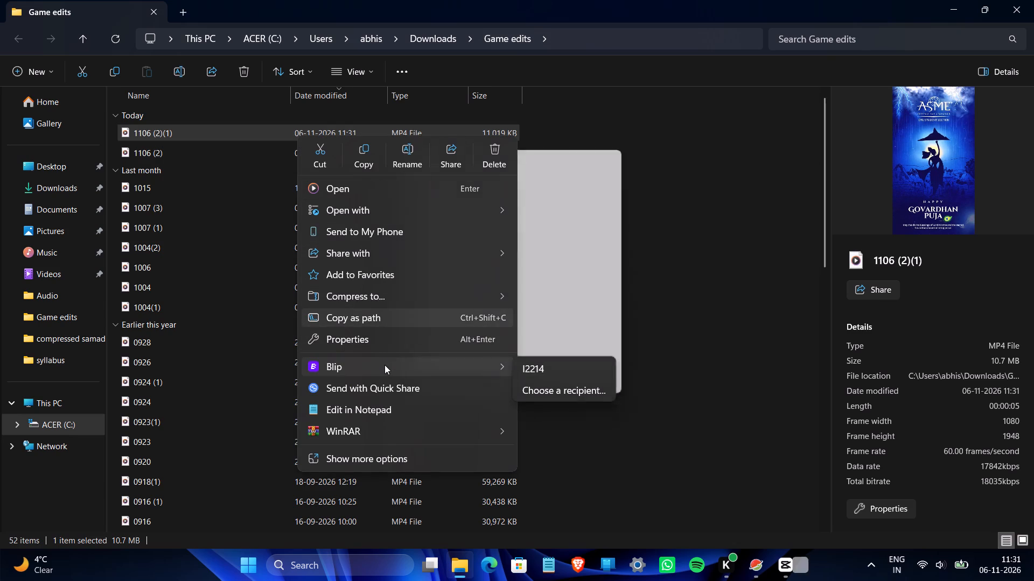
click(608, 234)
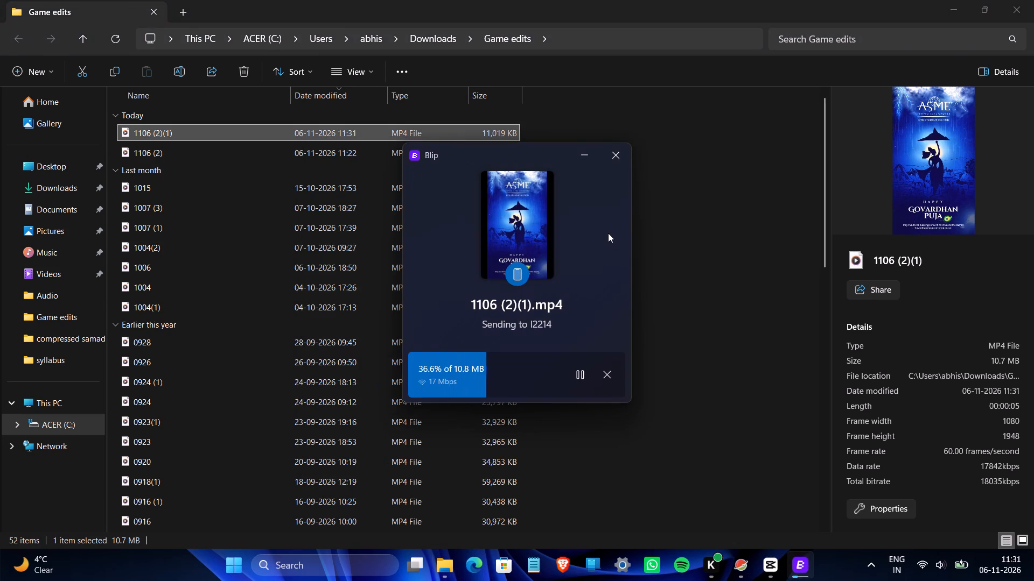
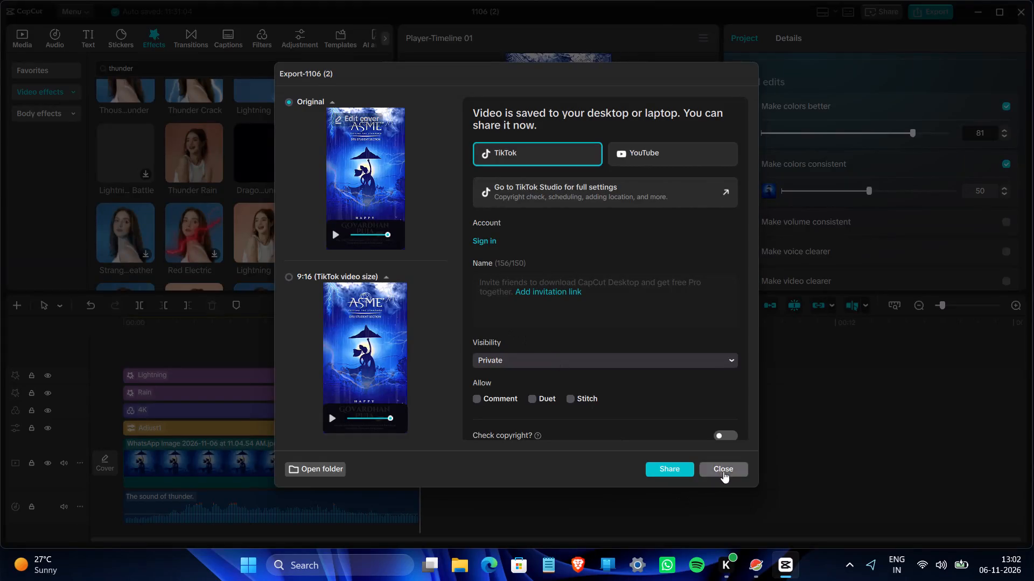
Dismiss the finished export dialog and close the open video editor and File Explorer windows.
click(726, 469)
click(1033, 0)
click(1033, 0)
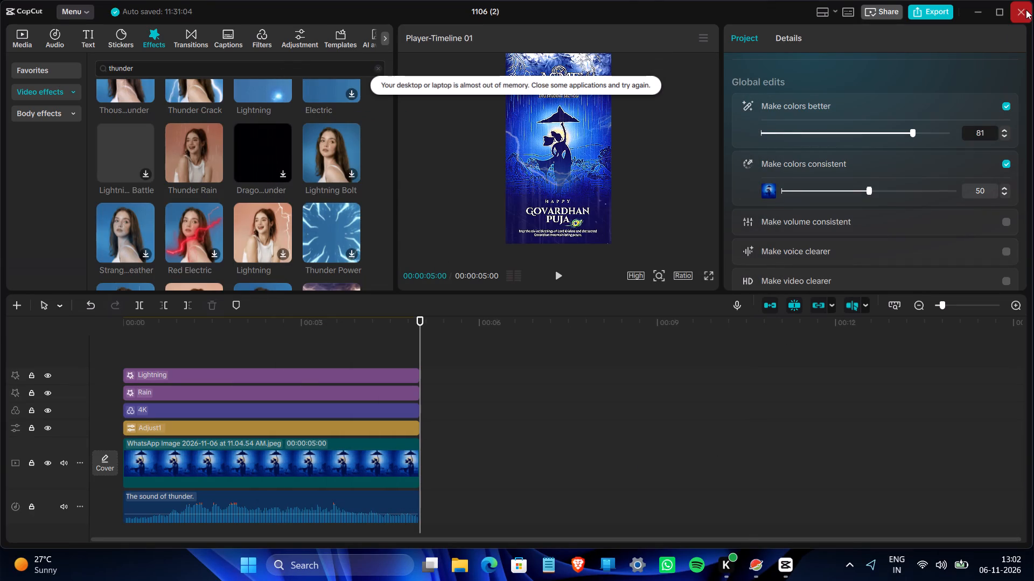